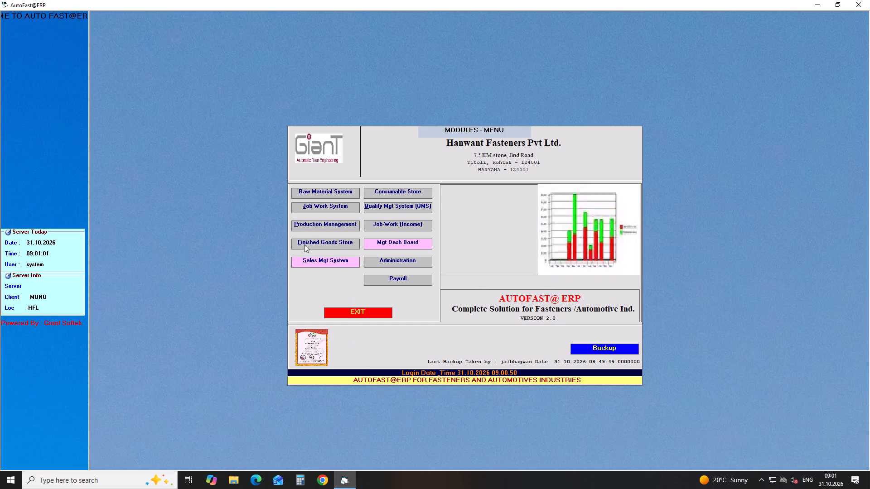
Open the Job Card Status - Ist Opr (PR01) report from the Production Management module.
click(308, 226)
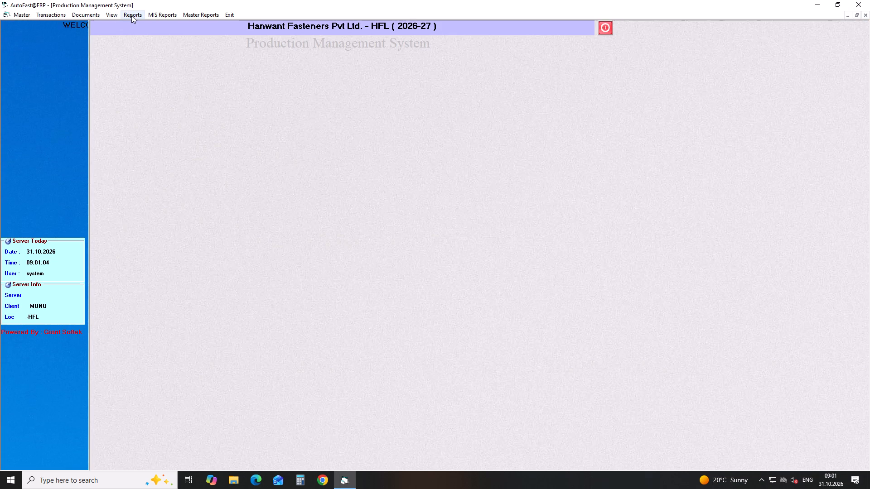
click(132, 14)
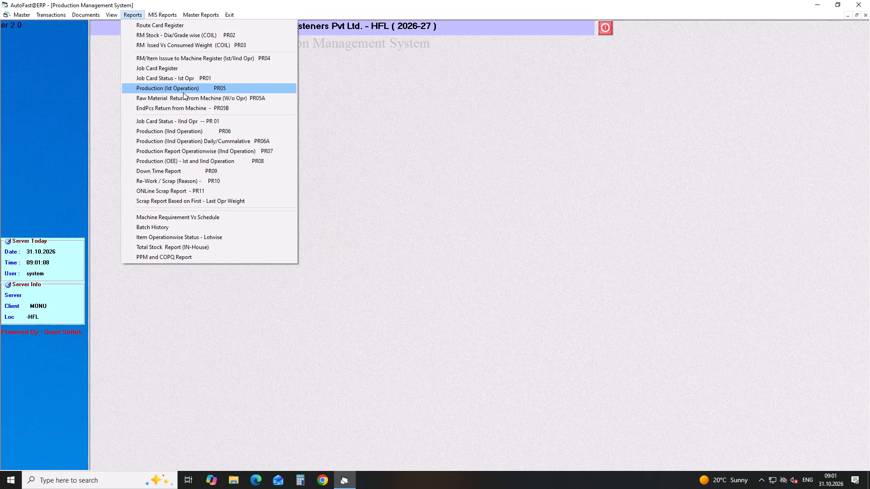
click(185, 79)
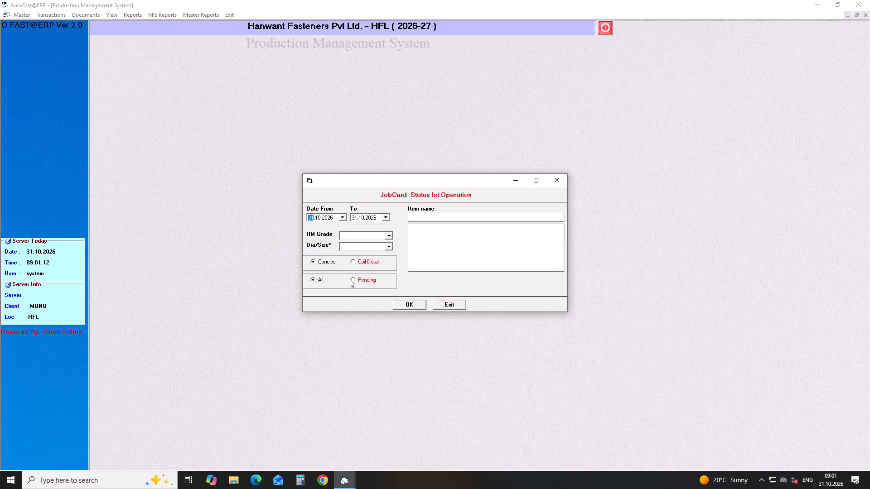
Restrict the job card status report to Pending and move its Date From back to July 2026.
click(353, 281)
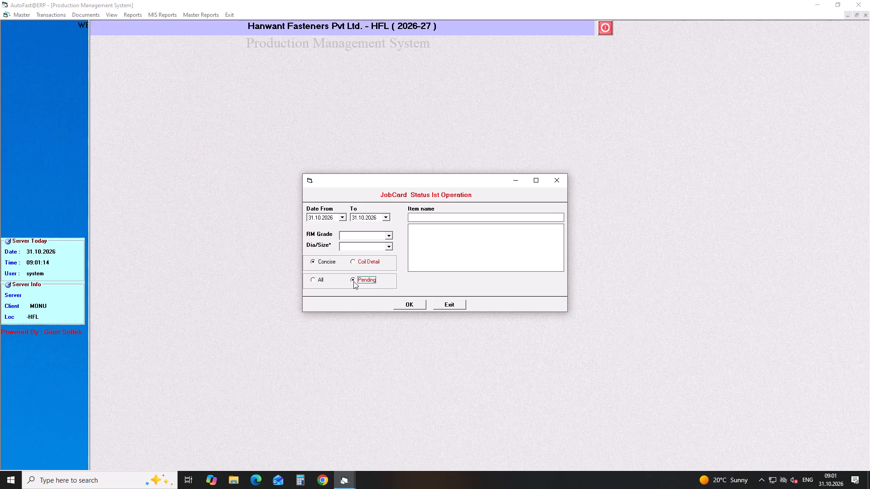
click(343, 217)
click(311, 227)
double_click(313, 227)
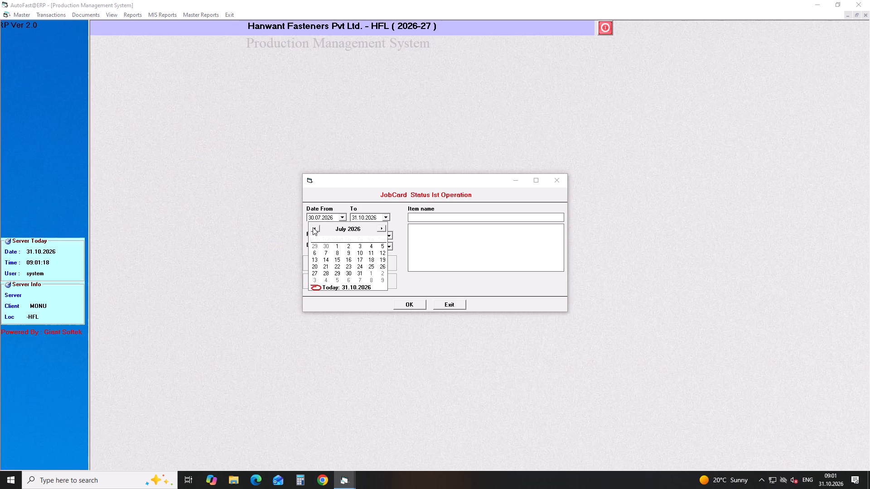
Generate the first-operation job card status report for pending cards, with the start date set to 01.06.2026.
click(313, 227)
click(314, 252)
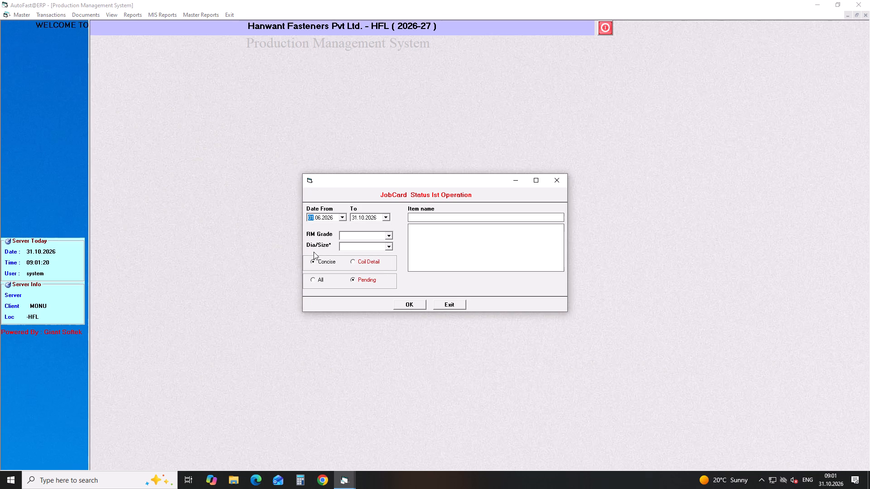
click(418, 306)
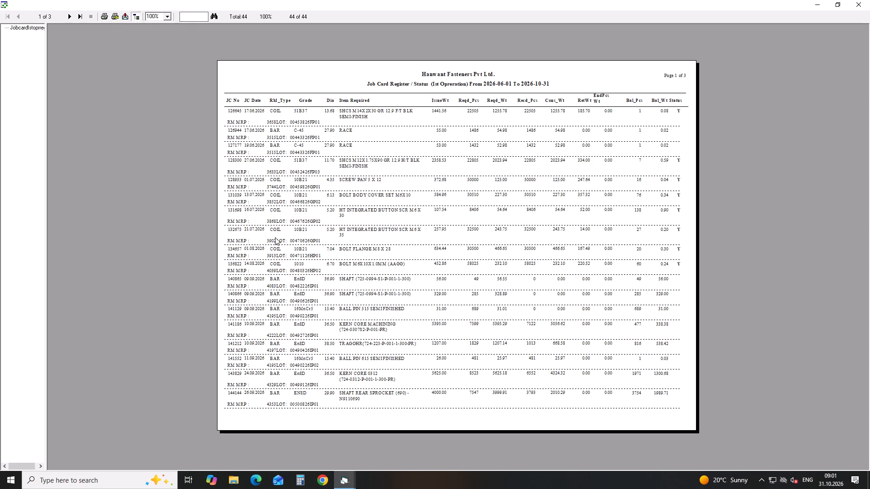
Examine the pending job cards listed on page 1 of the report, down to its last entry.
click(169, 17)
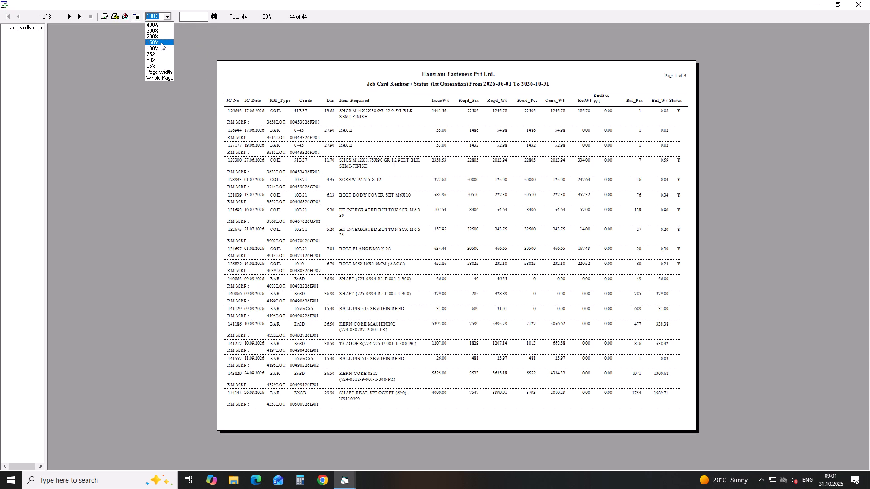
click(160, 43)
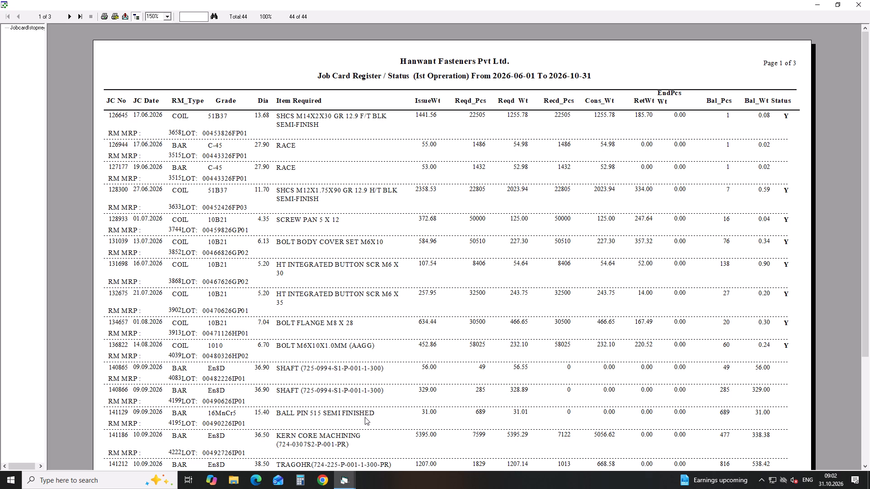
click(865, 467)
click(865, 467)
triple_click(865, 467)
triple_click(865, 467)
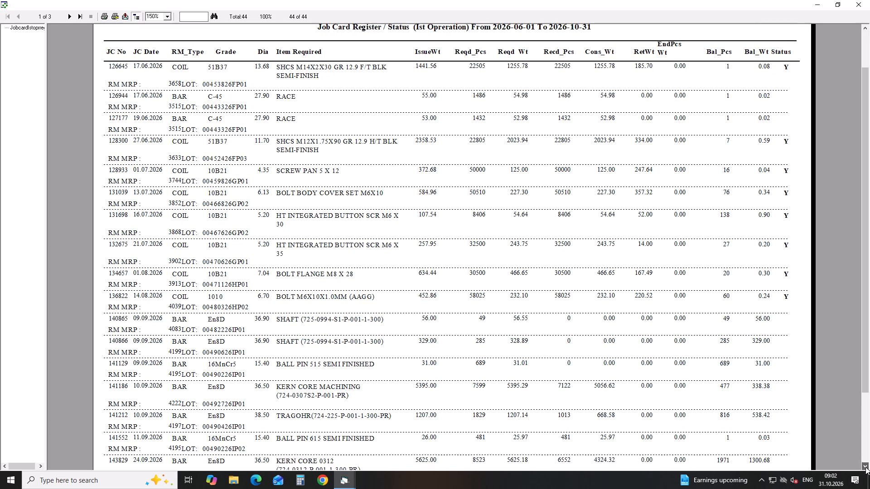
double_click(865, 467)
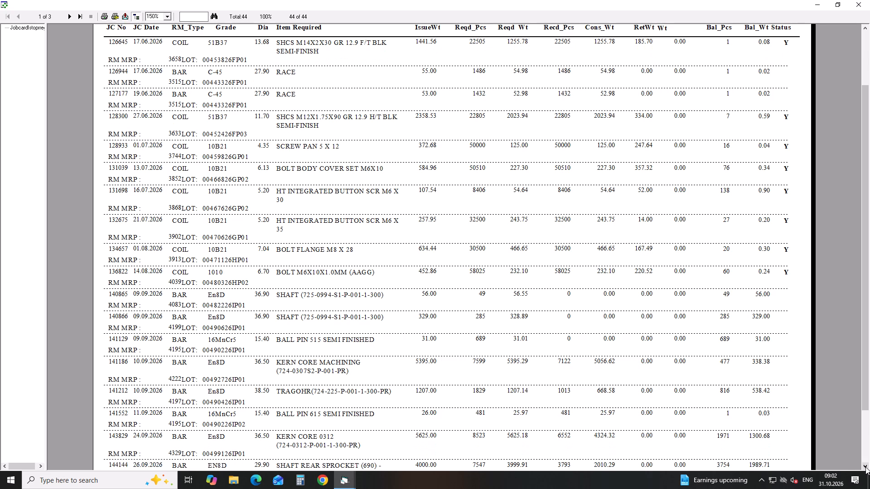
click(865, 467)
double_click(865, 467)
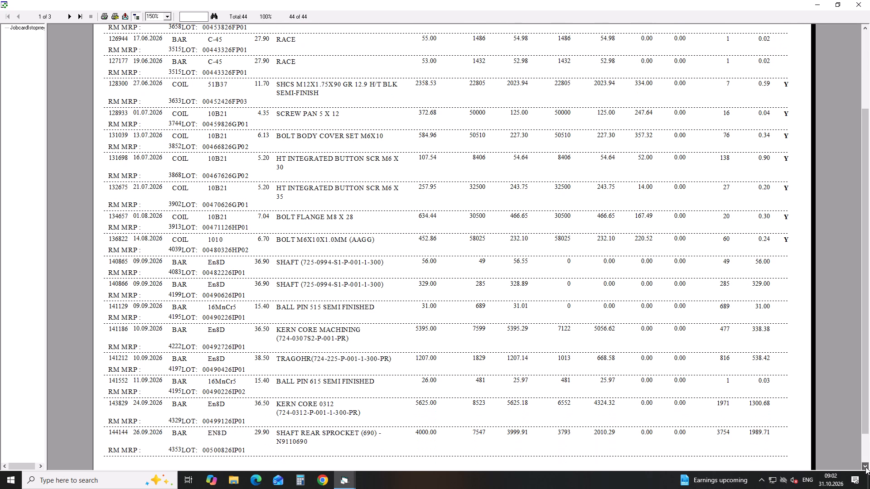
click(865, 467)
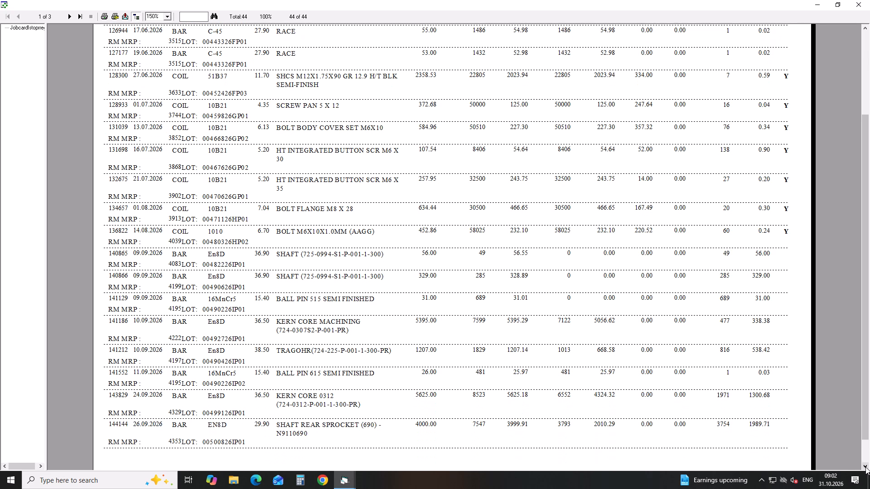
Examine the job cards on pages 2 and 3 of the report, including the total row.
click(69, 20)
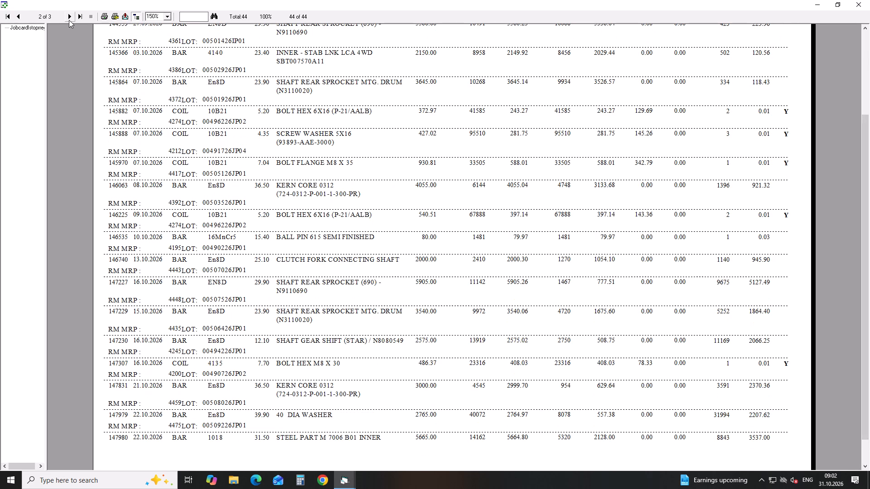
scroll(659, 234, up, 3)
drag(866, 171, 859, 134)
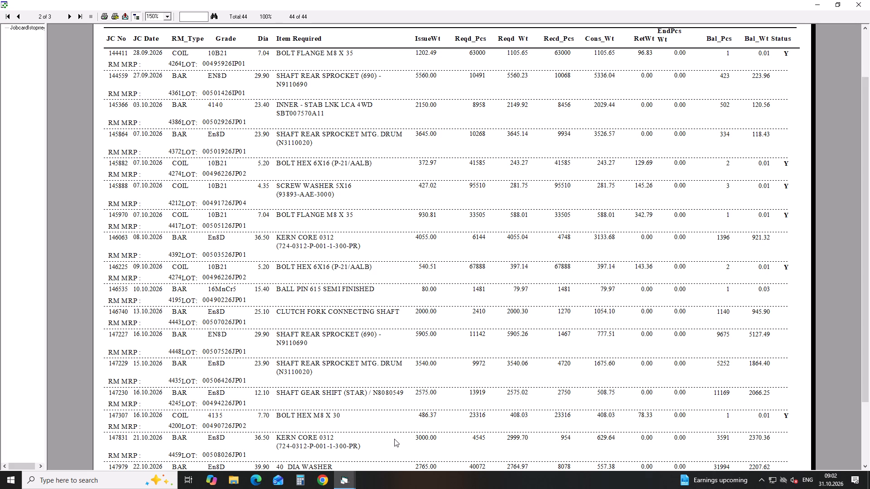
click(864, 465)
triple_click(864, 465)
double_click(864, 465)
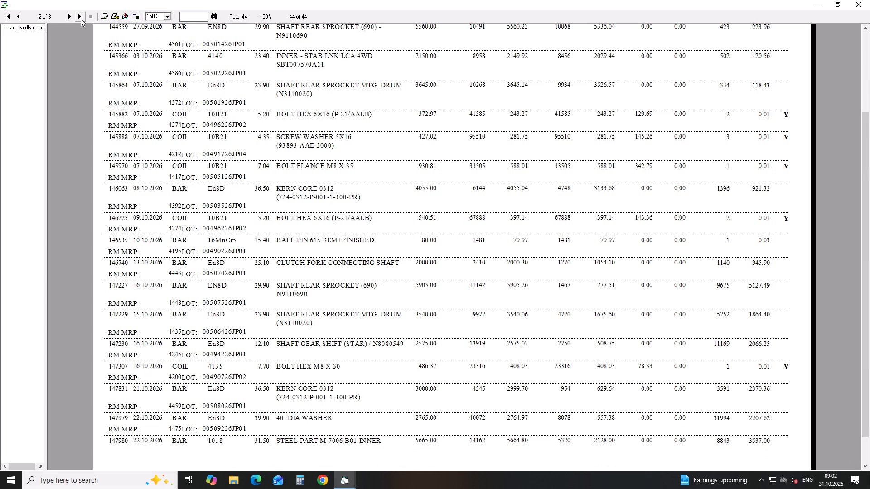
click(81, 19)
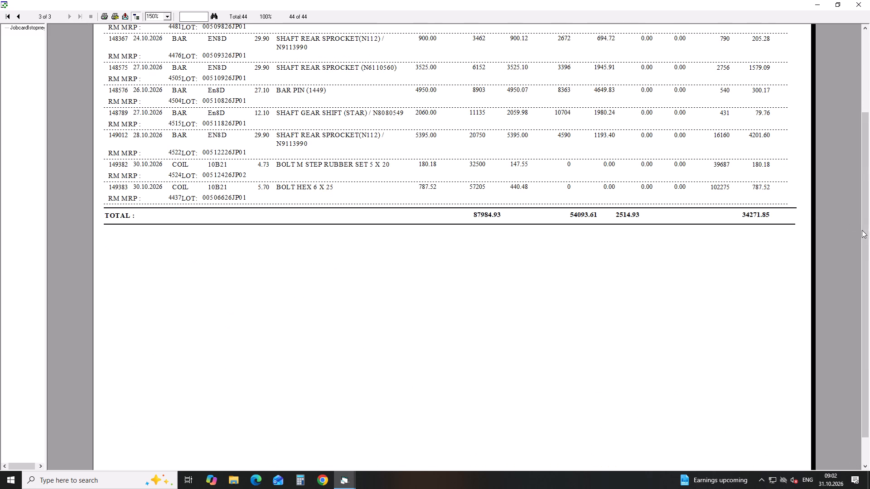
drag(866, 230, 852, 143)
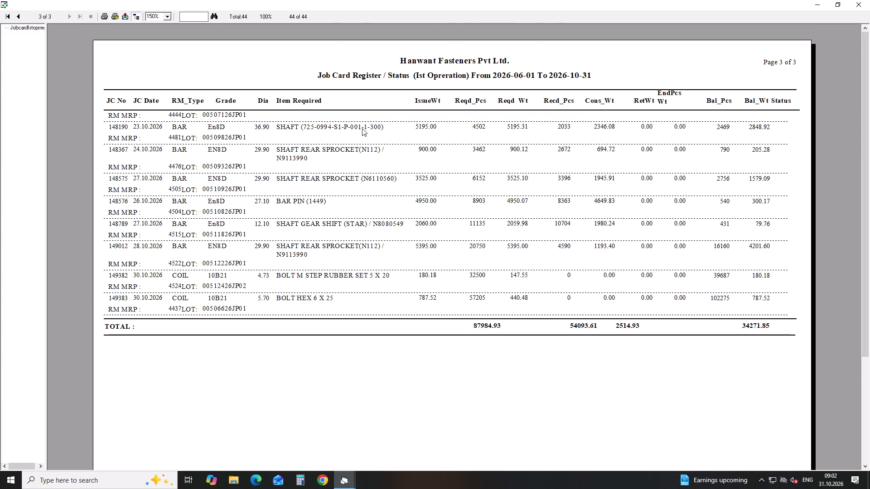
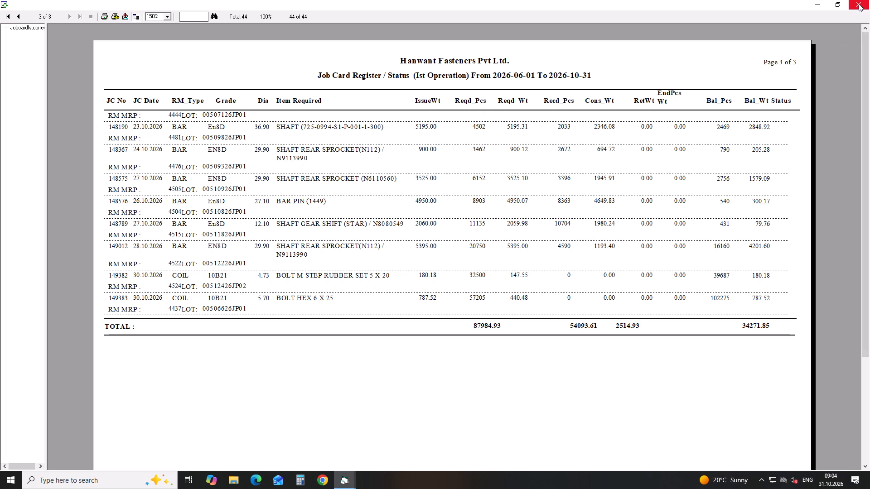
Minimise the job card register report and close the first-operation JobCard Status form.
click(814, 1)
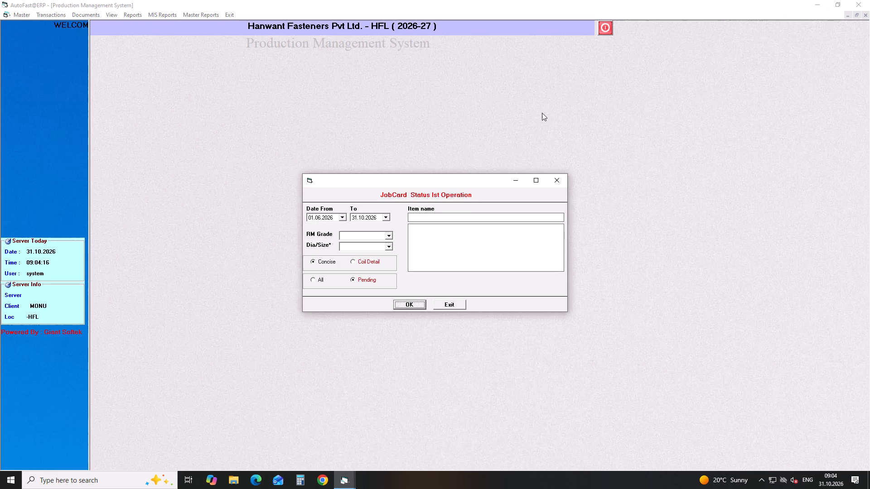
click(568, 179)
click(563, 180)
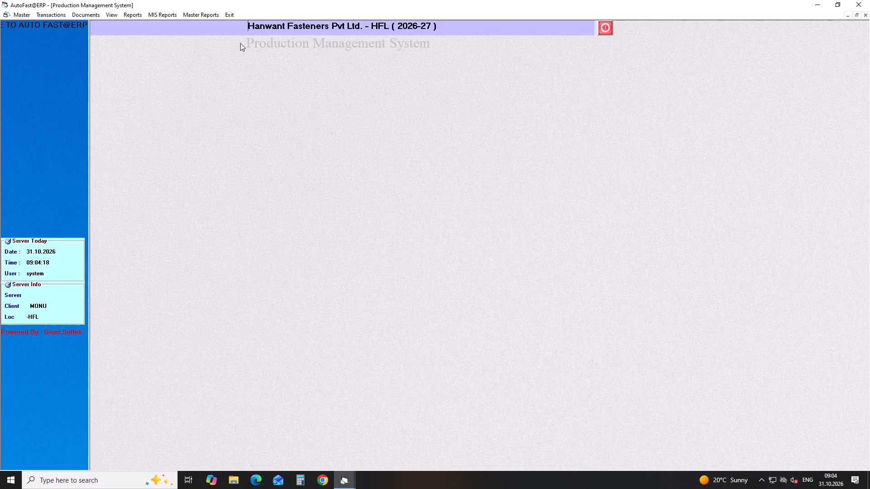
Generate the detailed machine-wise first-operation production report for SHAFT REAR SPROCKET(N112) / N9113990 from 01.10.2026 to 31.10.2026, examine it, and close it.
click(127, 14)
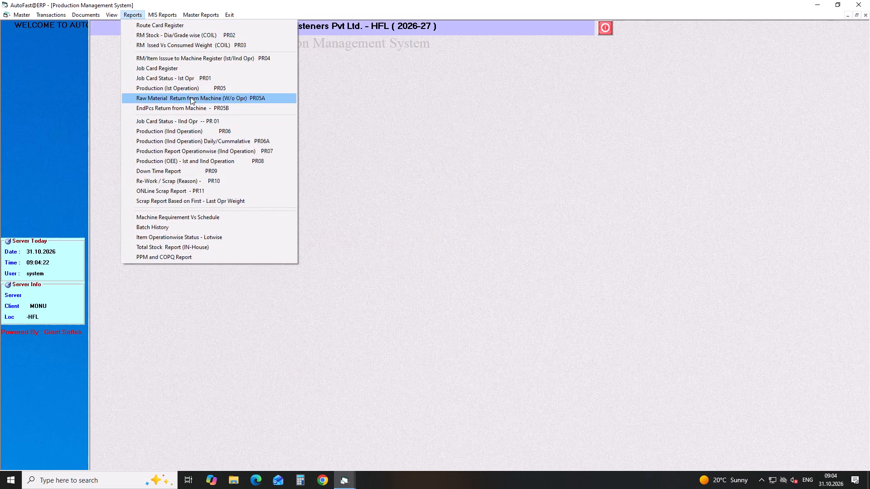
click(193, 89)
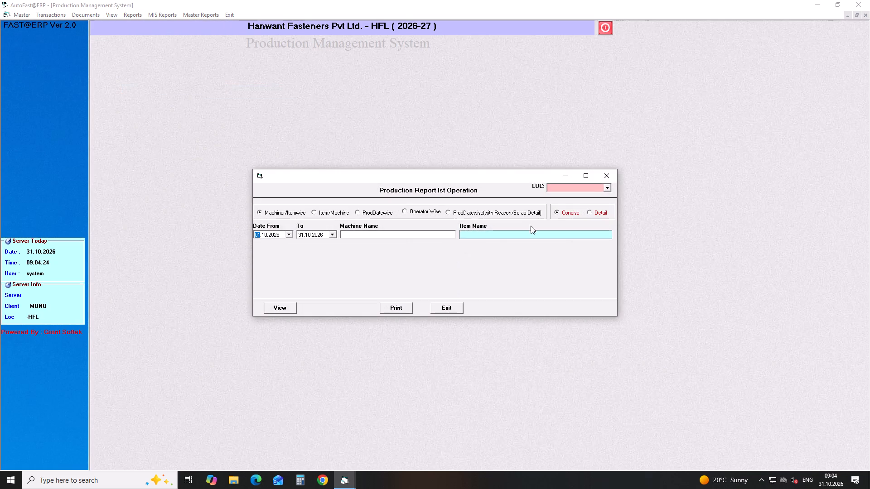
click(590, 212)
click(511, 236)
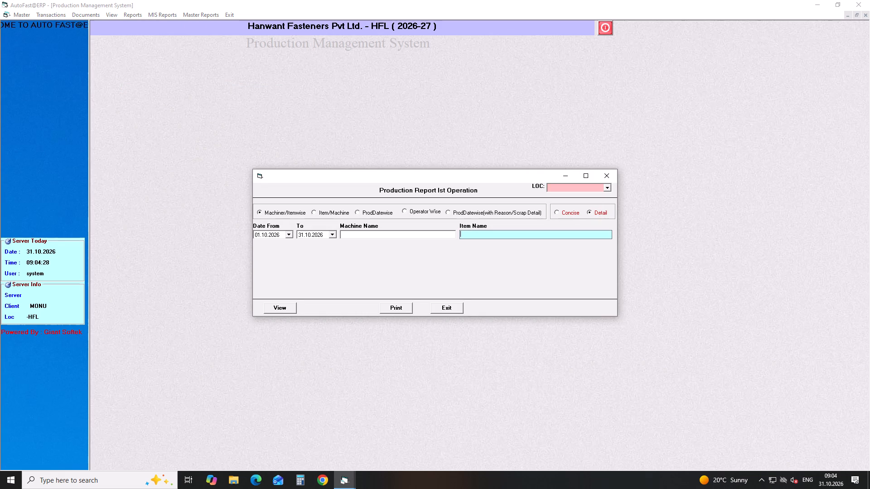
key(ctrl+5)
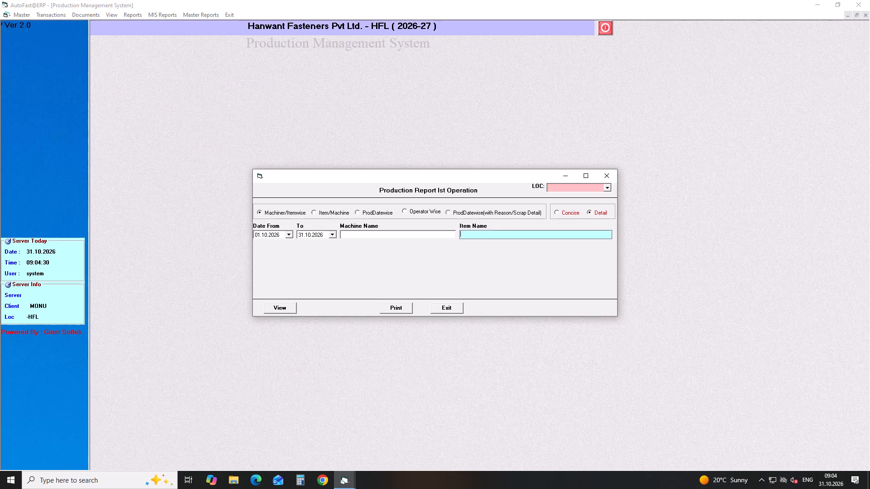
text(%1)
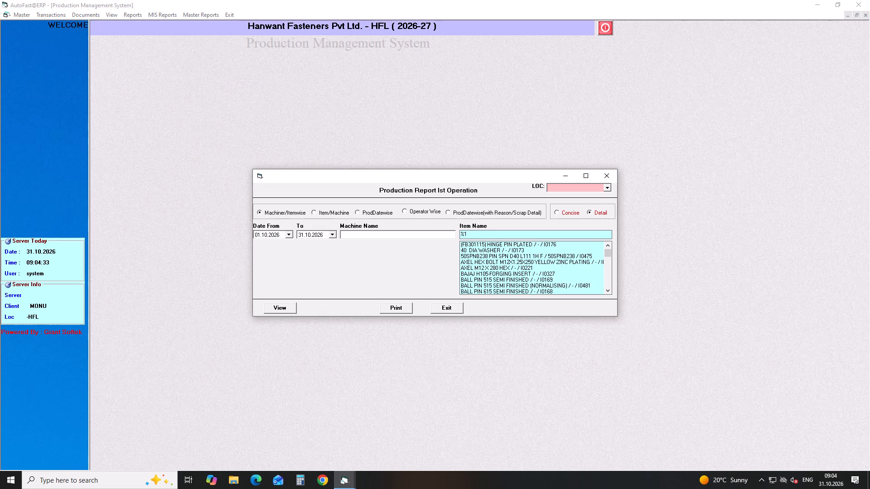
key(BackSpace)
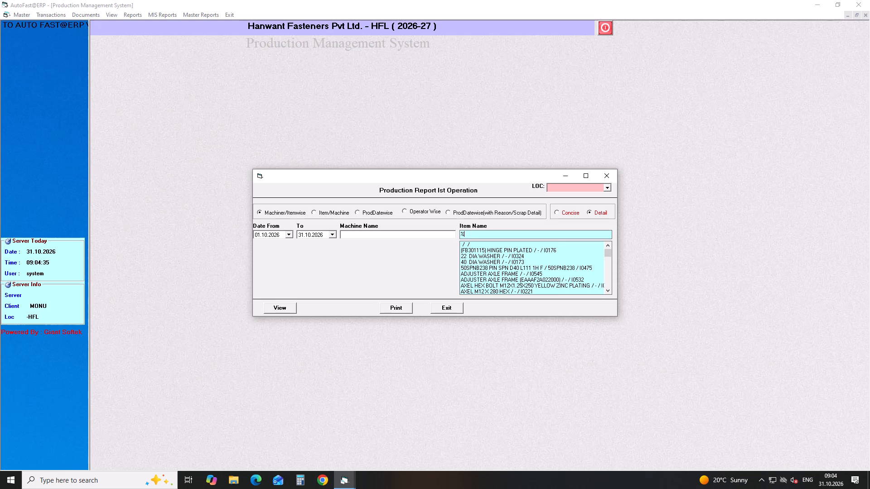
text(99)
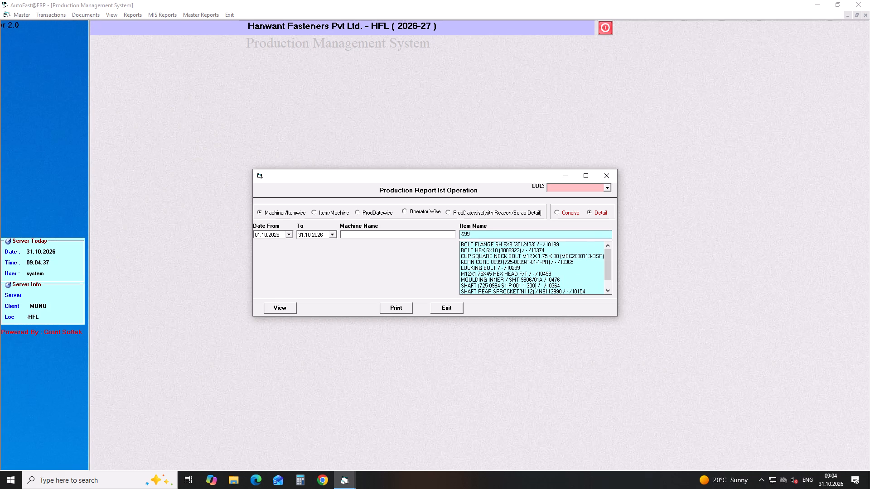
key(0)
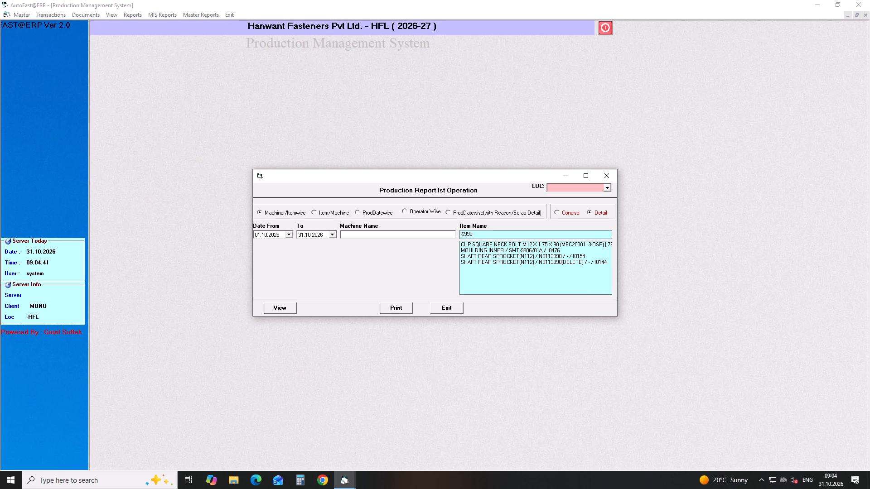
key(Down)
key(Down)
key(Down)
key(Down)
key(Return)
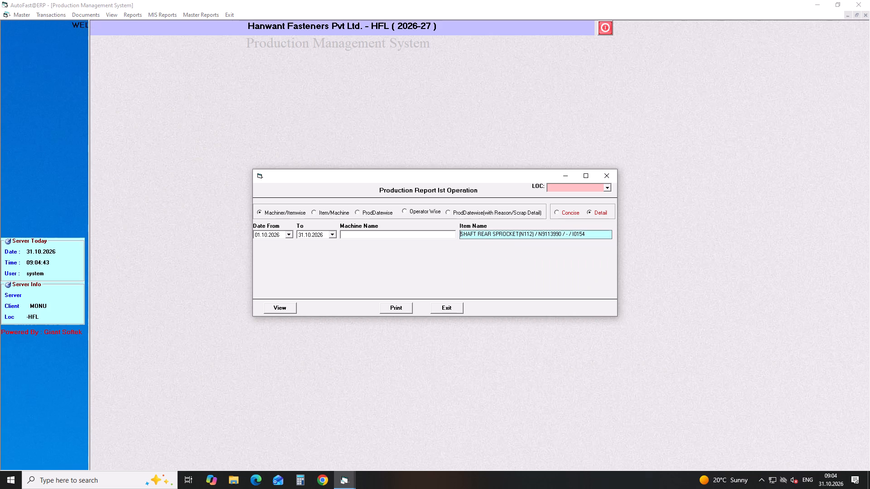
click(396, 307)
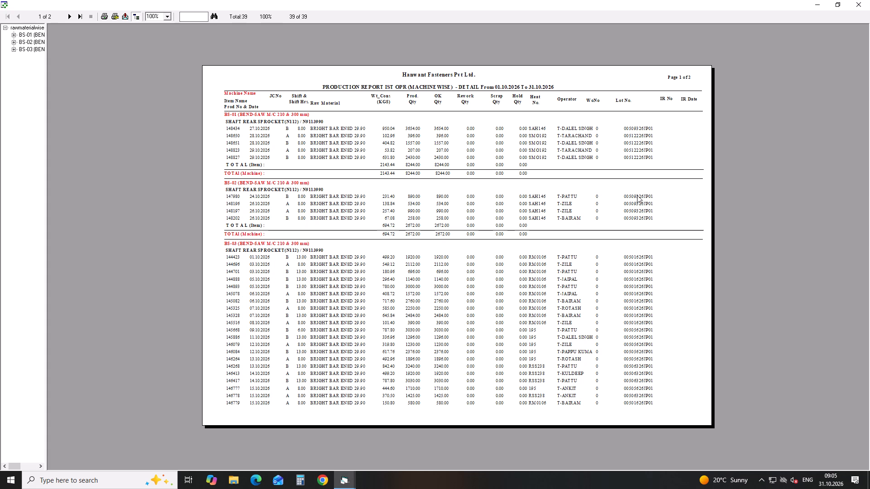
click(858, 2)
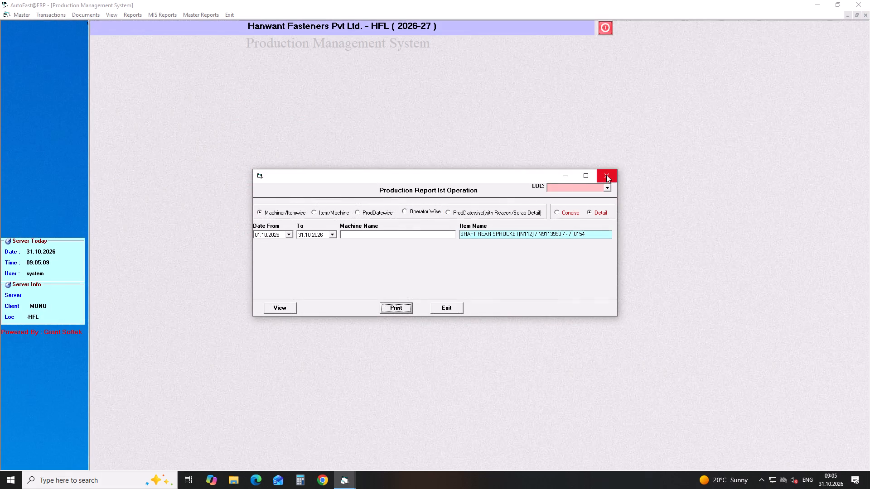
click(606, 175)
Start a new preliminary first-operation production entry dated 30.10.2026, with shift A and 9.5 shift hours.
click(58, 17)
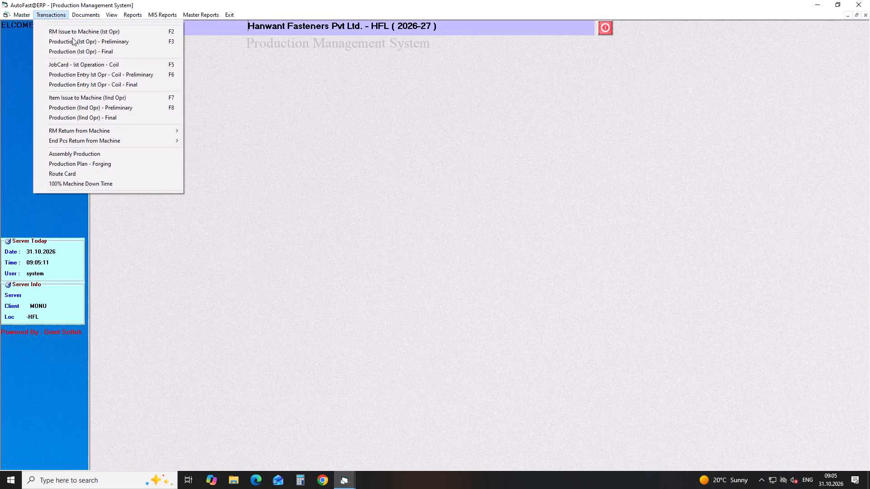
click(132, 45)
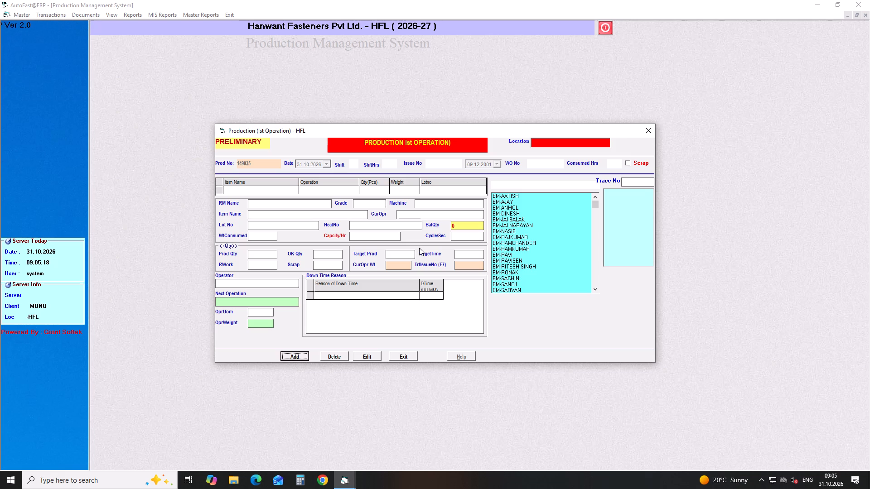
key(Return)
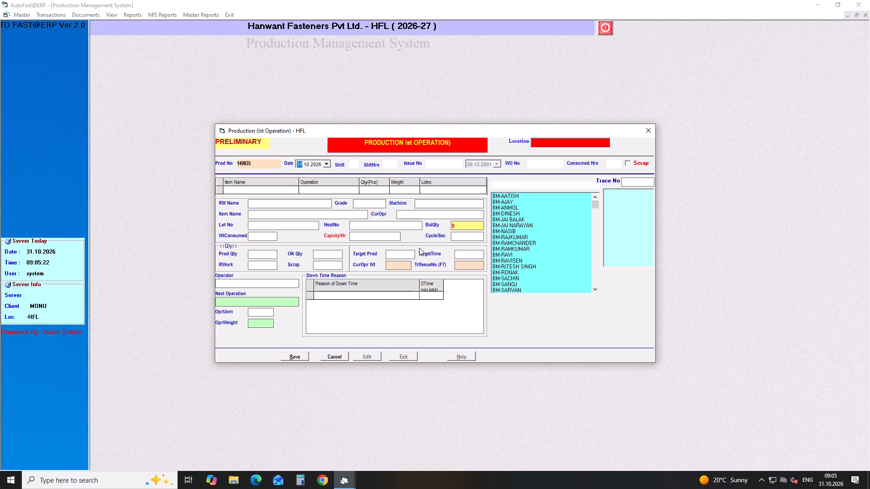
key(Down)
key(Return)
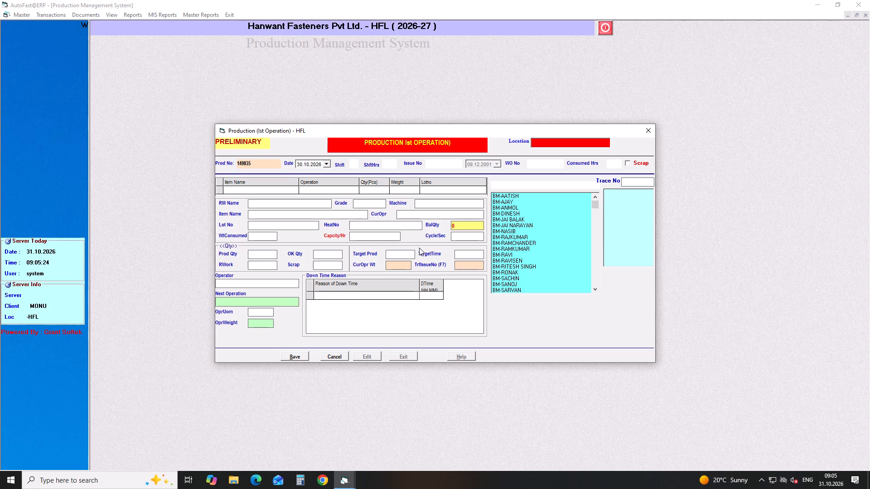
key(a)
key(Return)
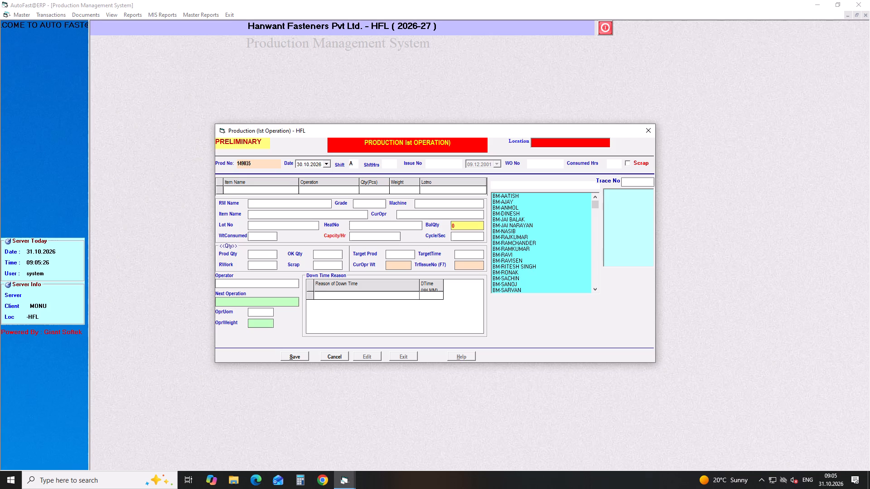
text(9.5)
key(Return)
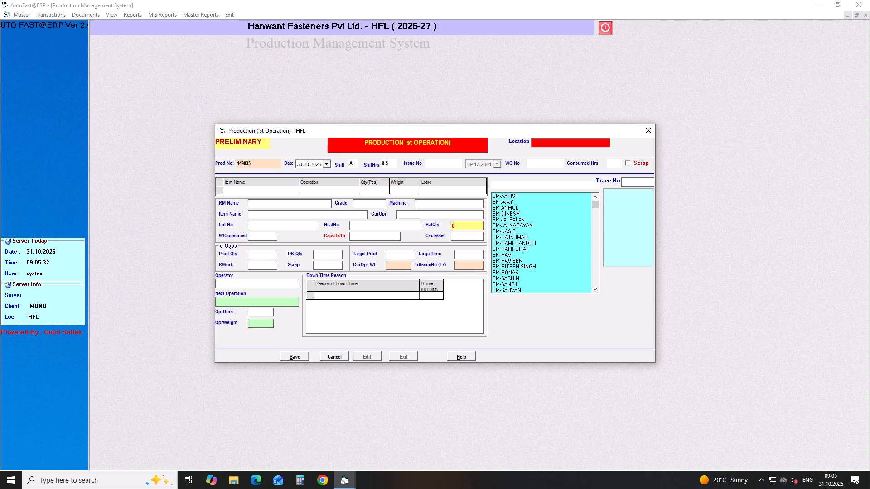
Load issue number 148367 into the production entry and accept machine BS-02 for it.
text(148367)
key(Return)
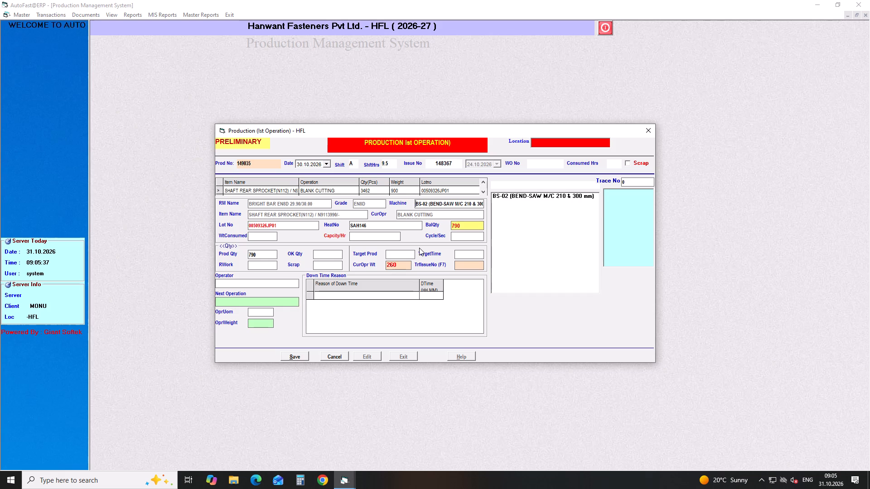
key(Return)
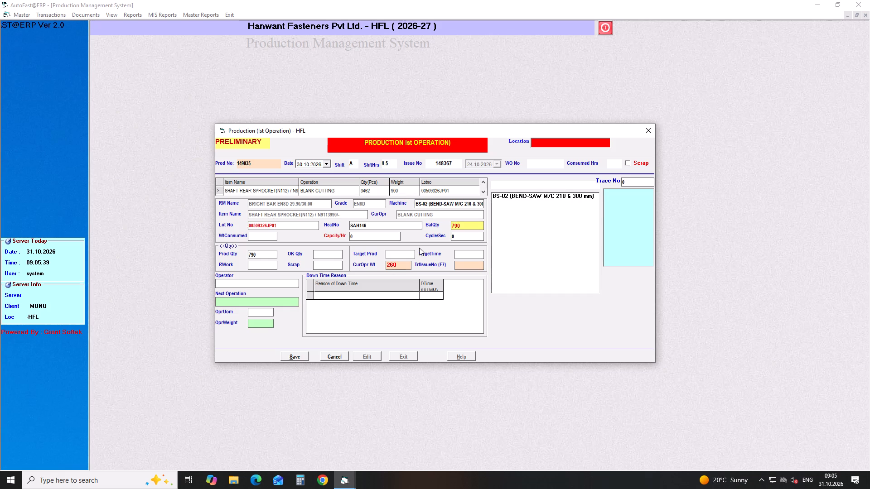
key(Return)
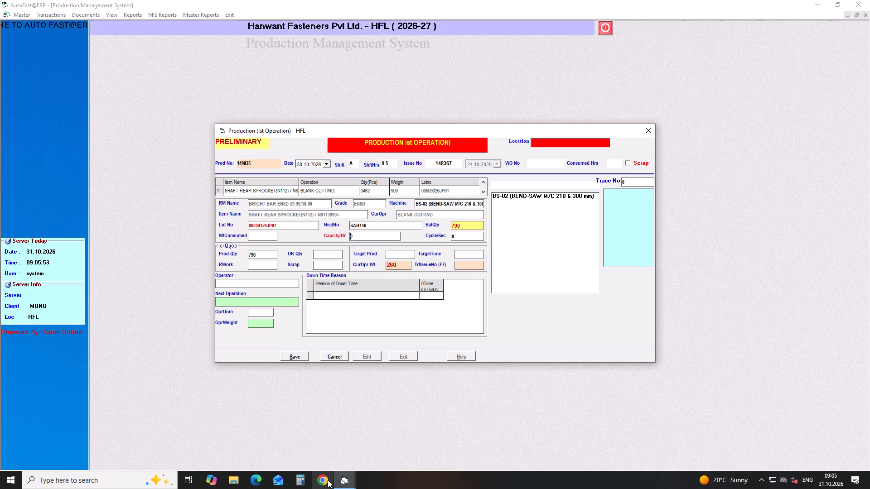
Bring the minimised job card register report back into view to consult it for the entry.
click(350, 481)
click(362, 445)
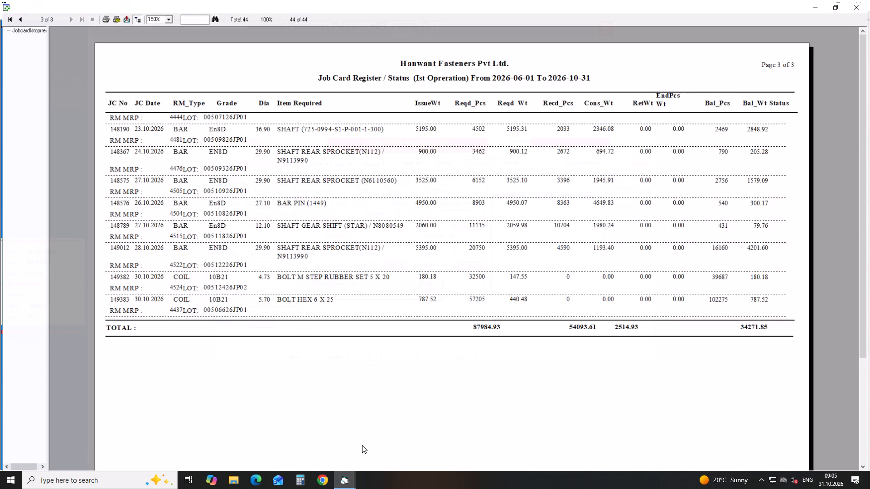
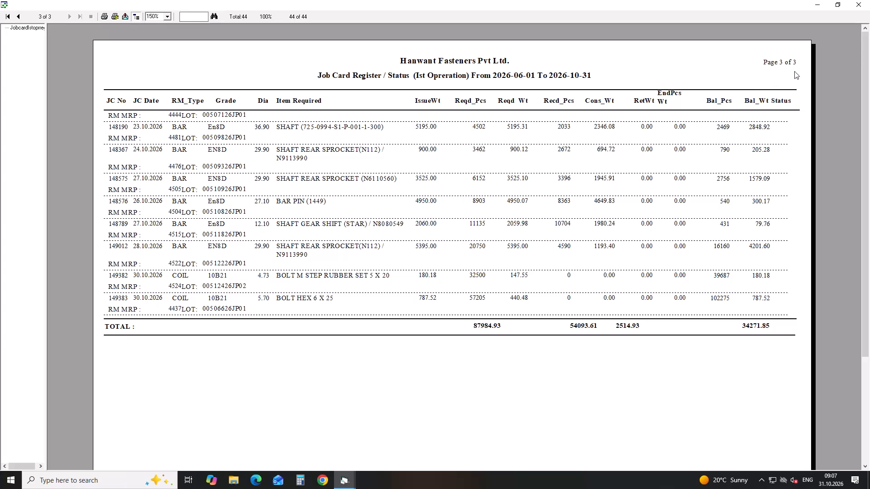
Close the job card register report and discard the unsaved production entry for issue number 148367.
click(865, 0)
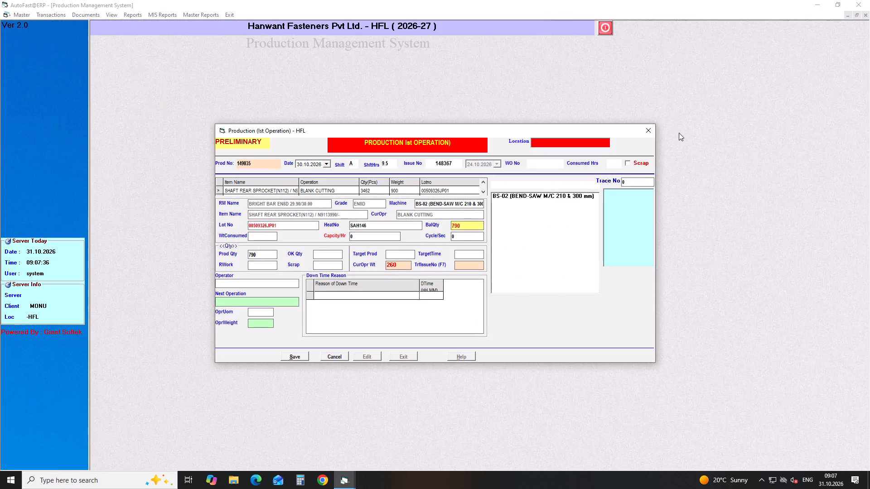
click(655, 133)
Start a new preliminary first-operation production entry dated 30.10.2026, with shift A and 9.5 shift hours.
click(45, 13)
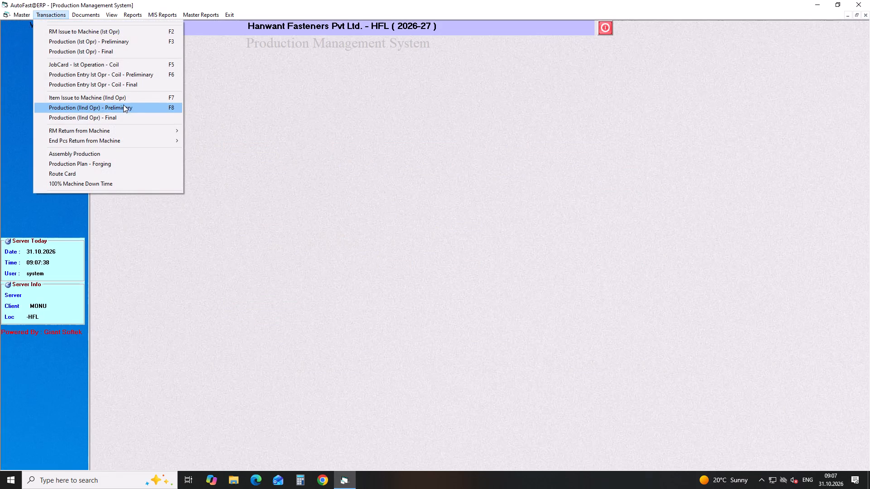
click(160, 39)
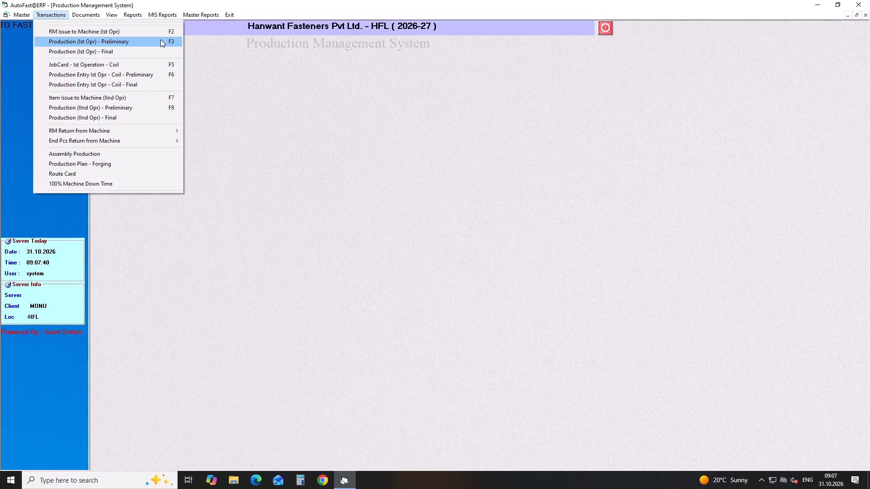
key(Return)
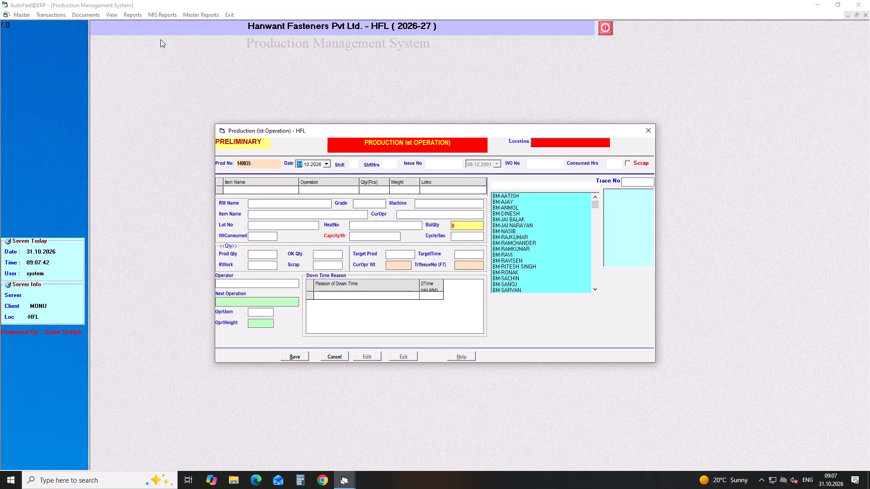
key(Down)
key(Return)
key(a)
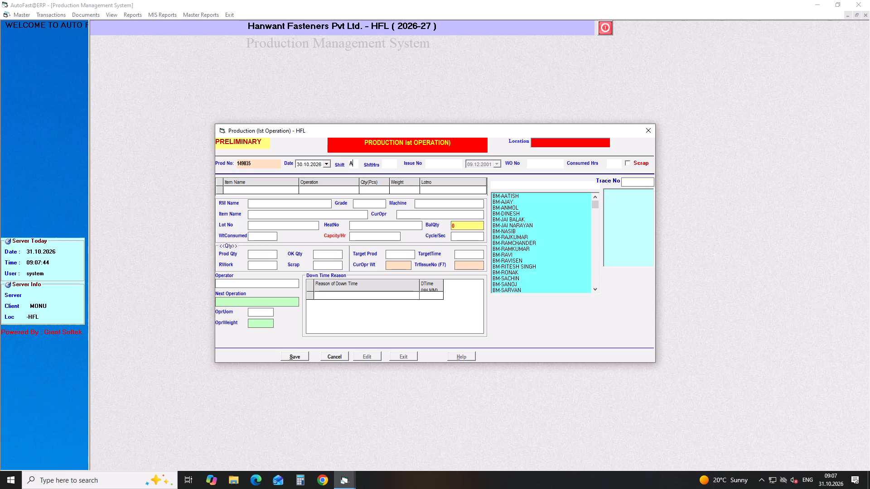
key(Return)
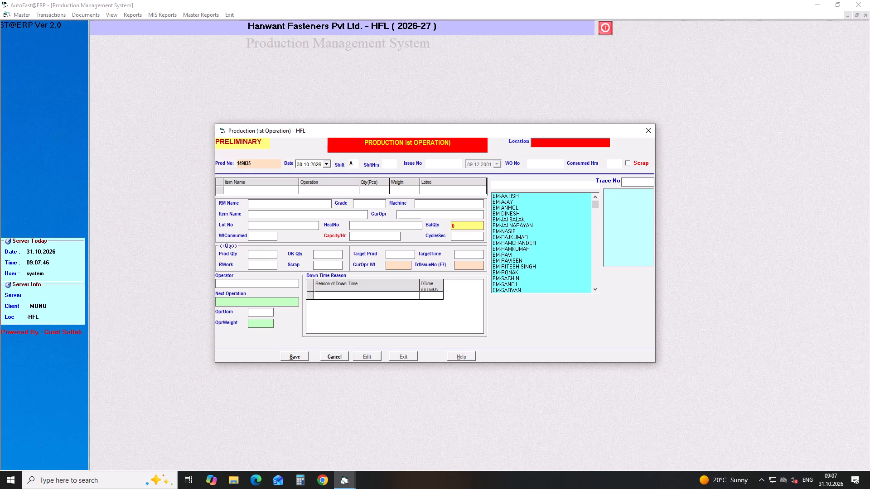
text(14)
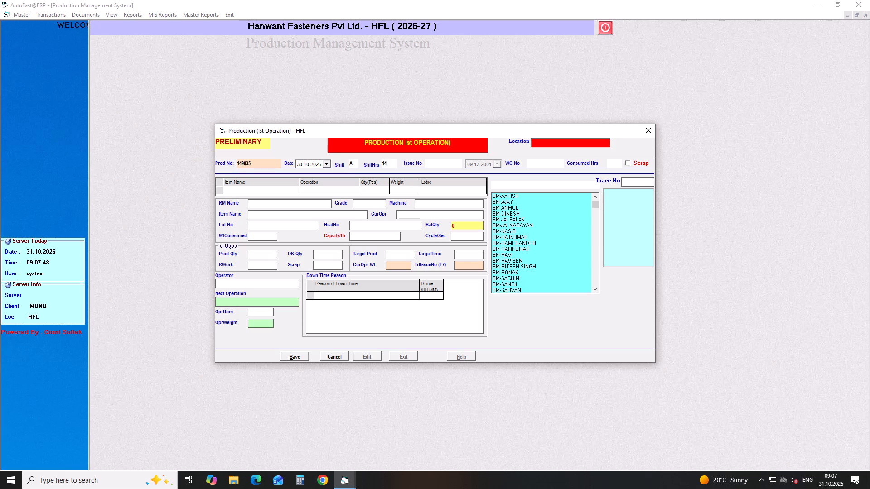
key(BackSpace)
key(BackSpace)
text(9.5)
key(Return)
Load issue number 149012 into the production entry and accept machine BS-01 for it.
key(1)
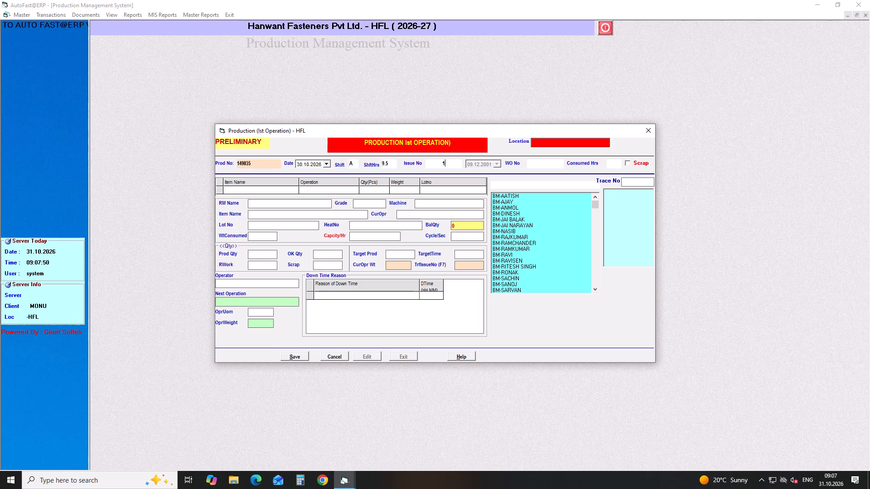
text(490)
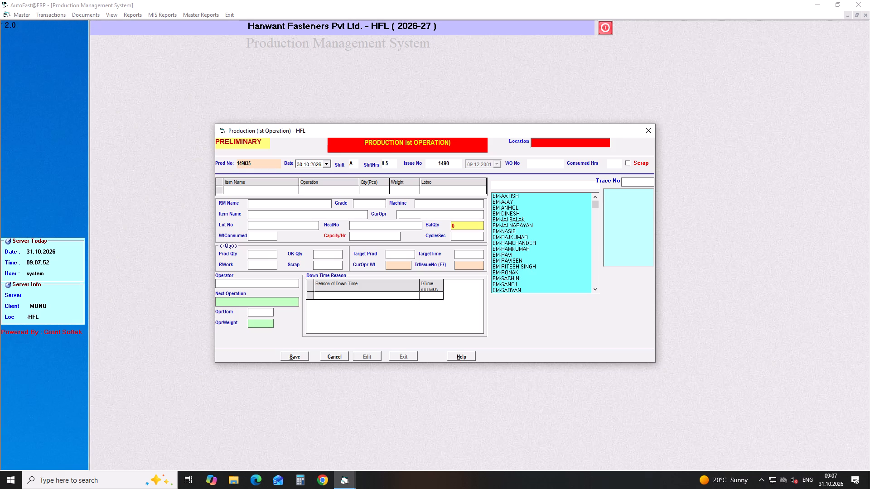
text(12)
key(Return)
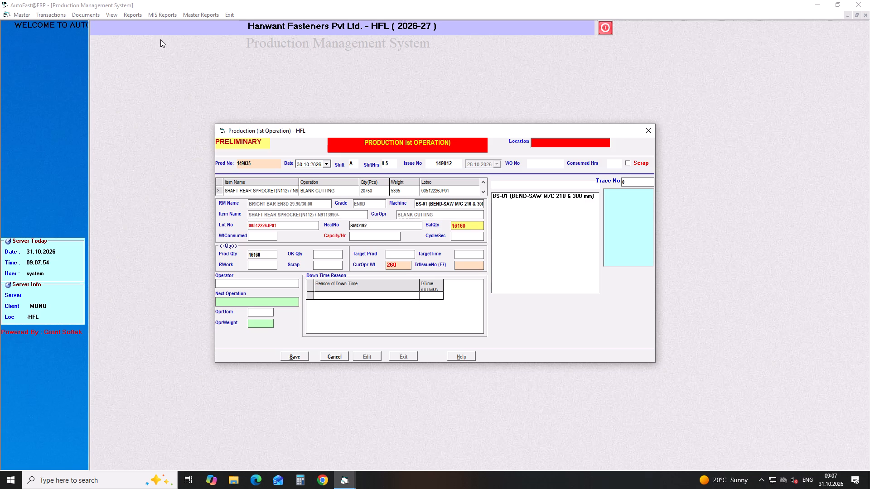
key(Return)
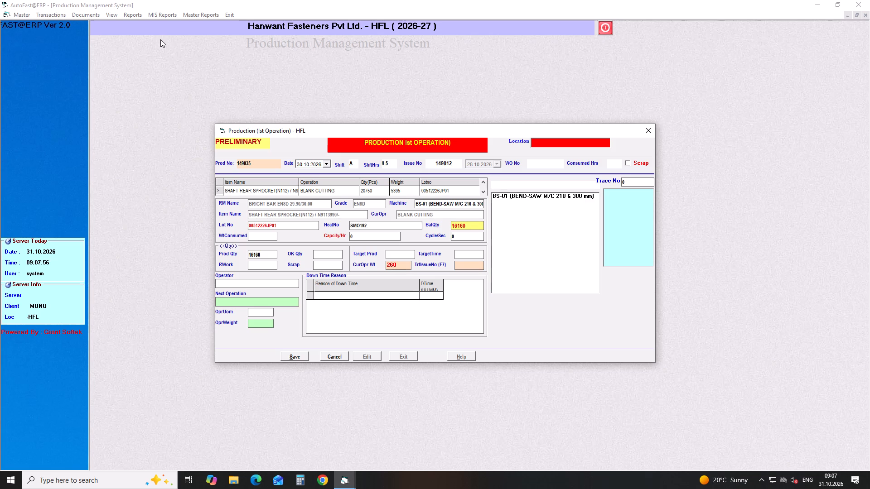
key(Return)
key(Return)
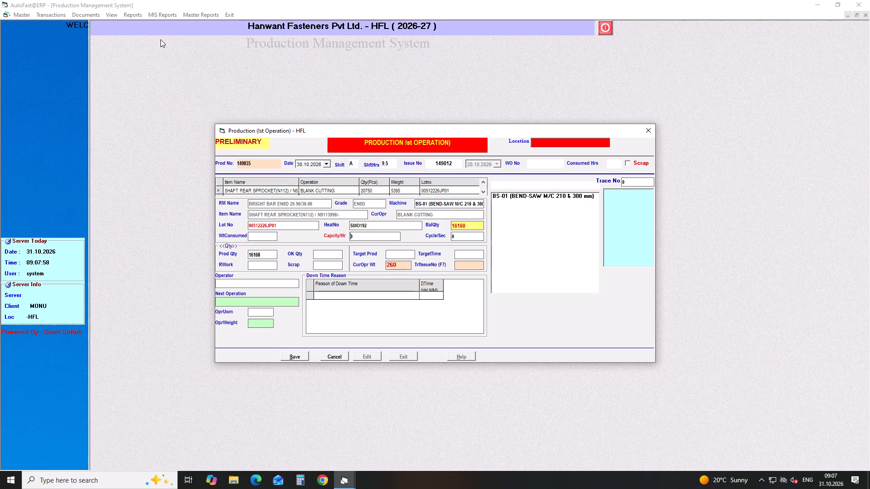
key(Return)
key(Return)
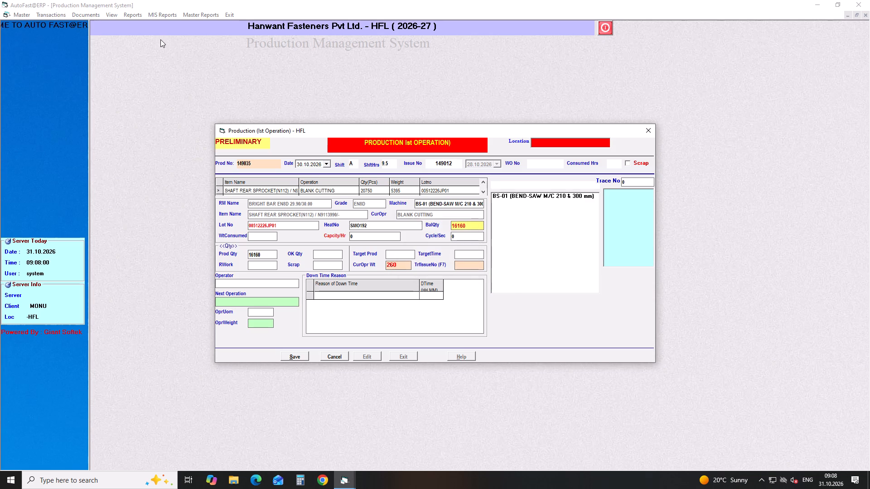
Set the cycle time to 01 seconds and accept the production quantity of 16160 pieces.
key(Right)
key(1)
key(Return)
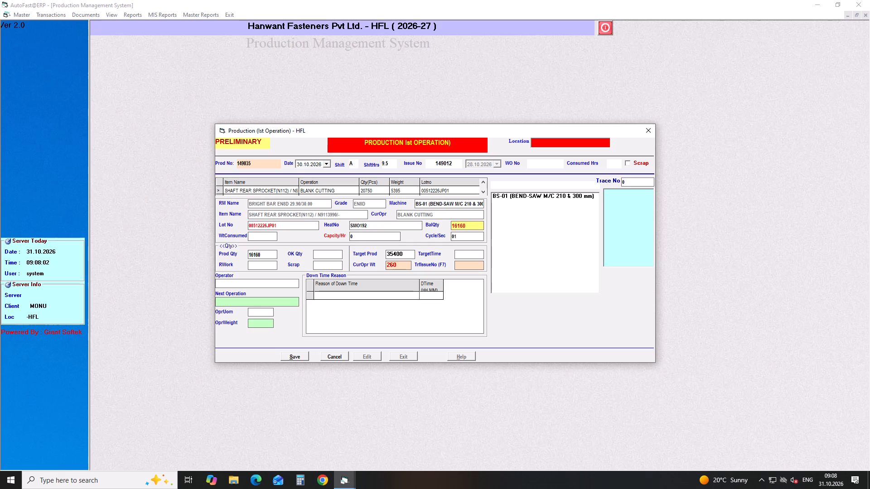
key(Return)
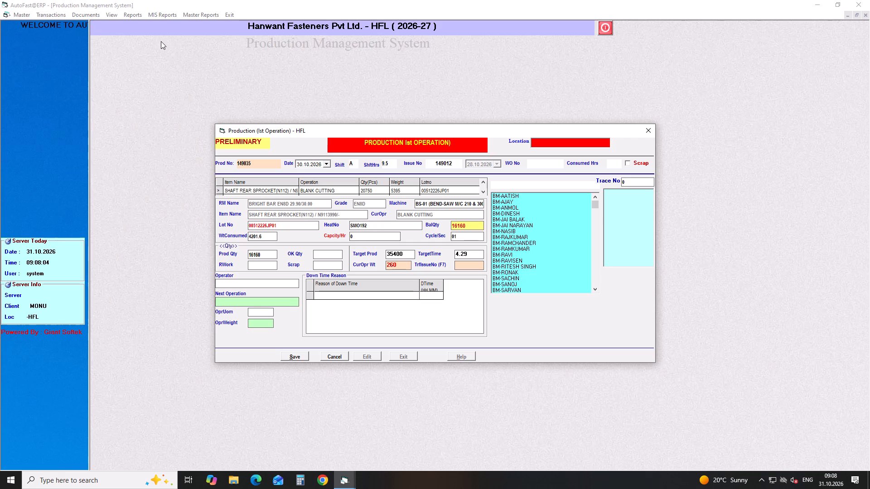
click(322, 255)
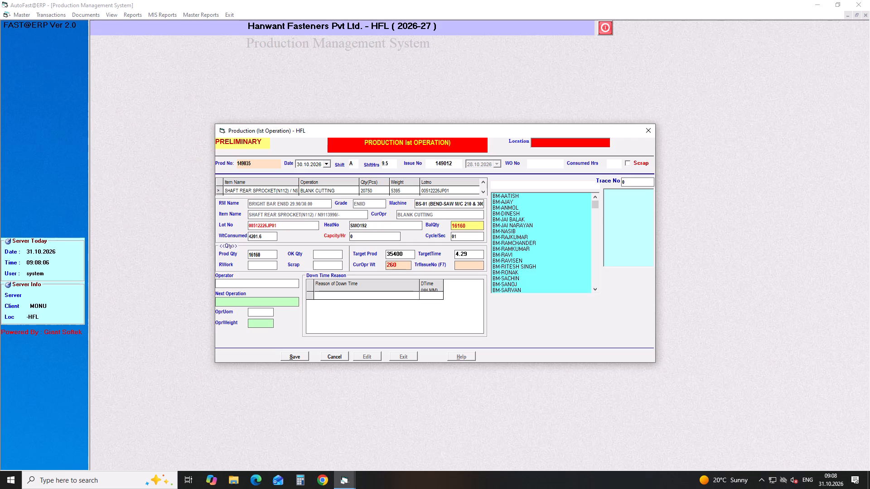
text(16)
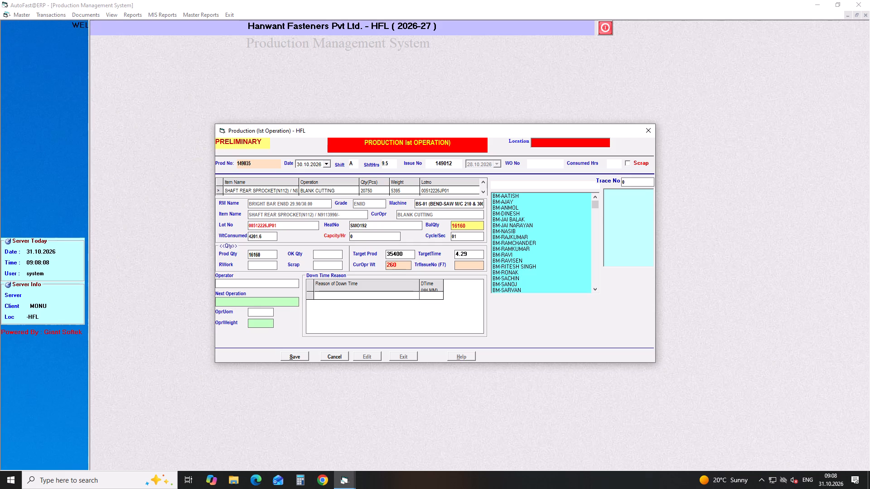
key(Return)
key(Return)
key(Return)
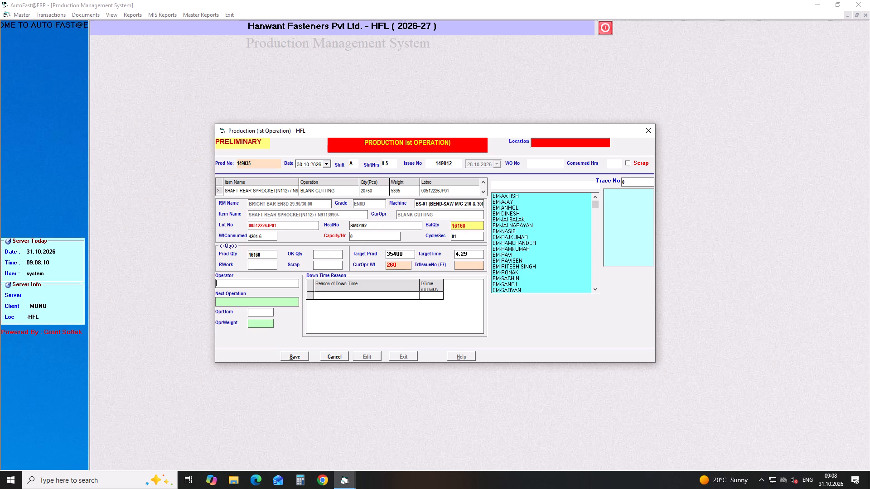
Assign the first operator matching T-D and accept CNC-01 as the next operation.
text(t-)
key(d)
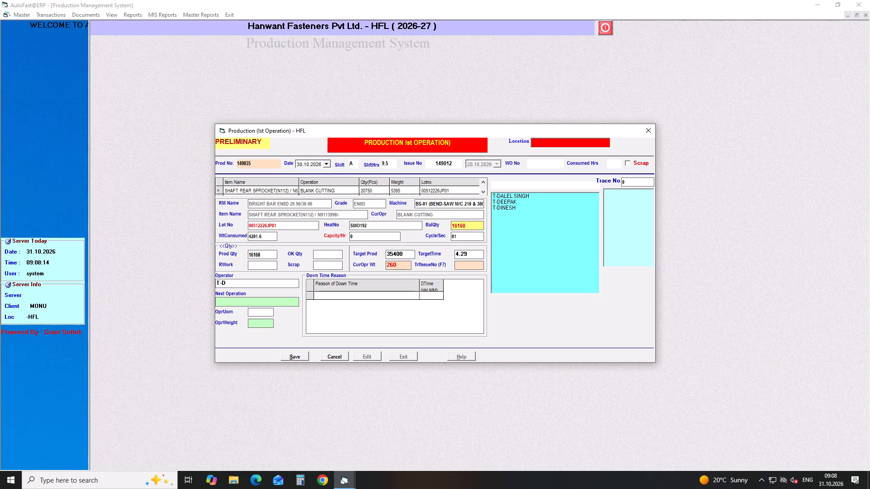
key(Down)
key(Down)
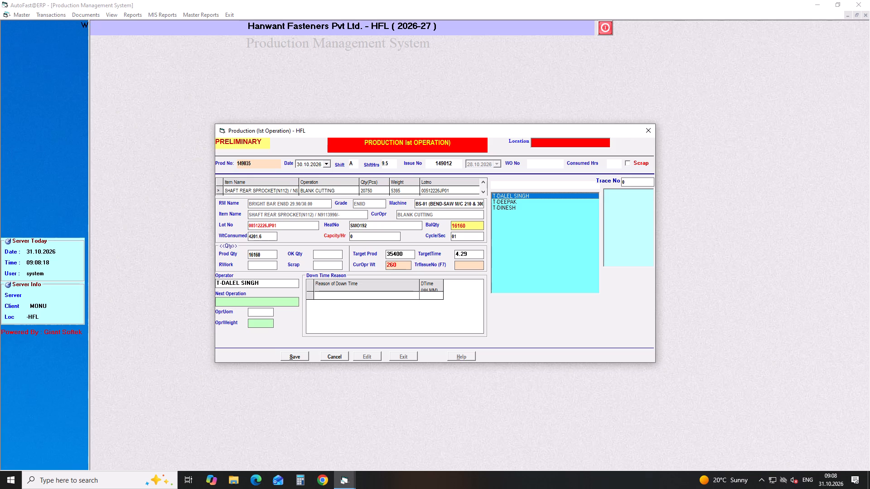
key(Return)
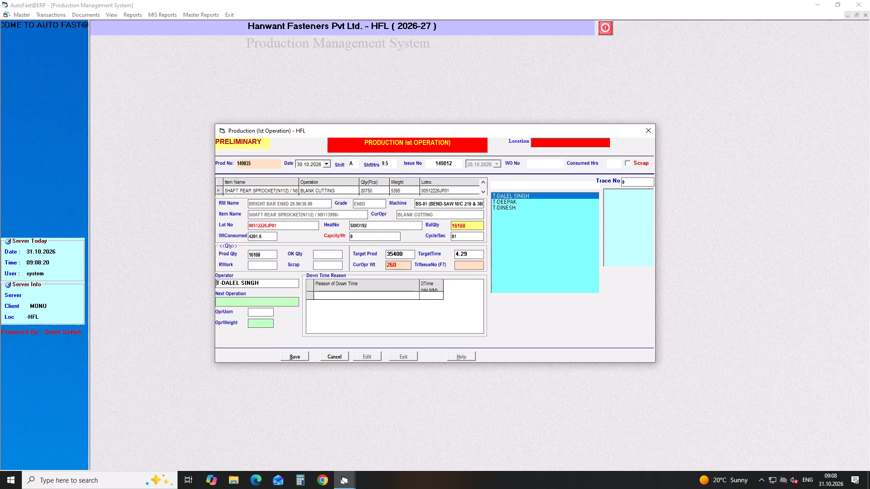
key(Return)
key(Return)
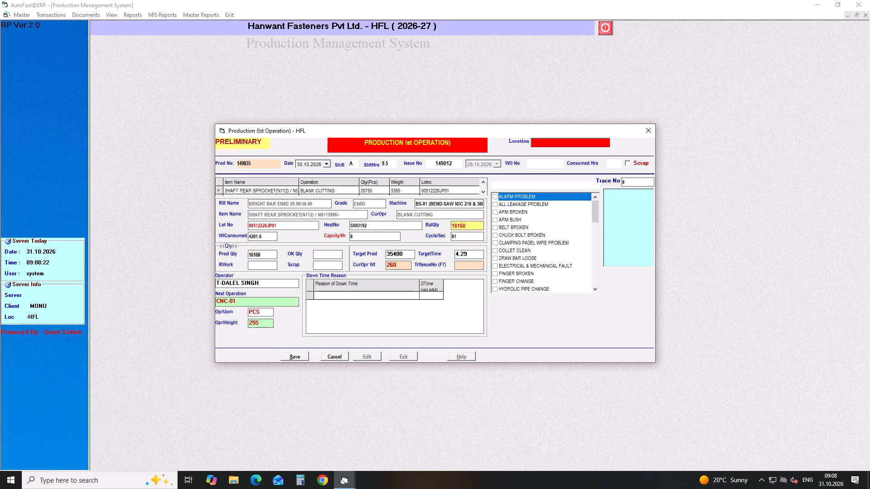
Save the preliminary production entry for issue 149012 without any down time reason and close the entry form.
key(Return)
key(Return)
key(Return)
key(Return)
key(Return)
key(Return)
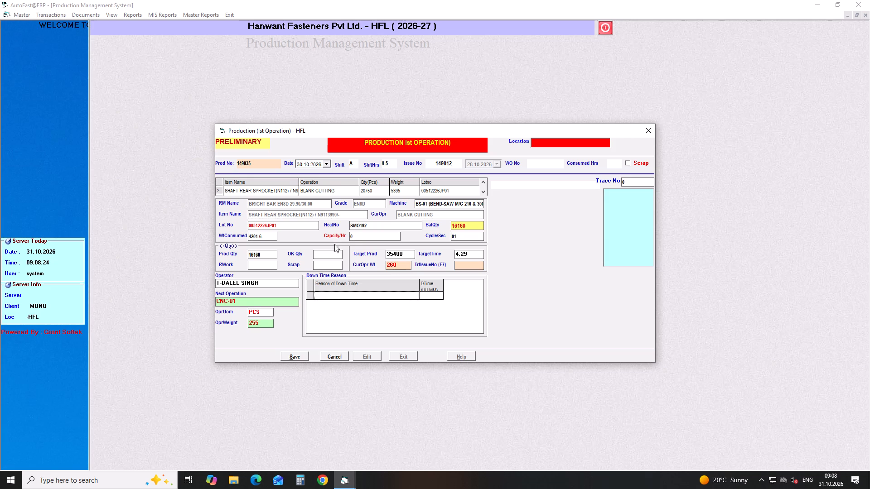
click(293, 356)
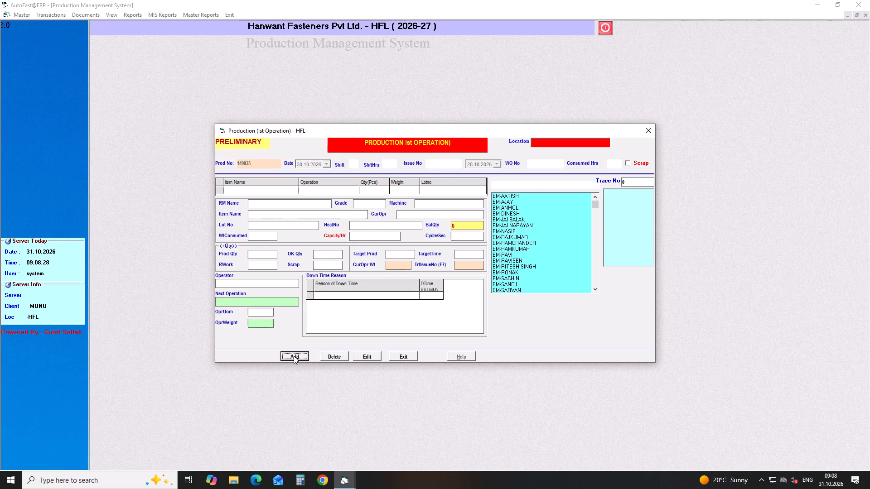
click(647, 130)
List in-house produced items pending inspection as on 31.10.2026 and open the production record for issue 149012.
click(111, 16)
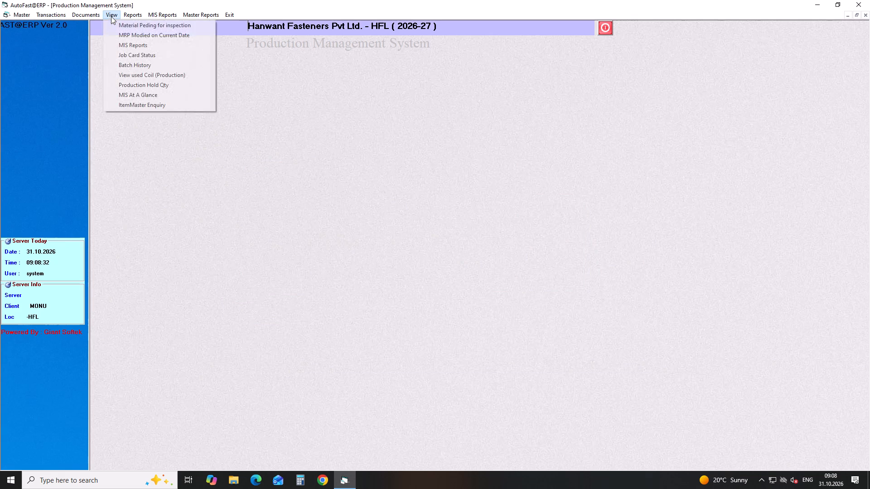
click(114, 24)
key(Return)
key(Return)
key(Return)
key(Return)
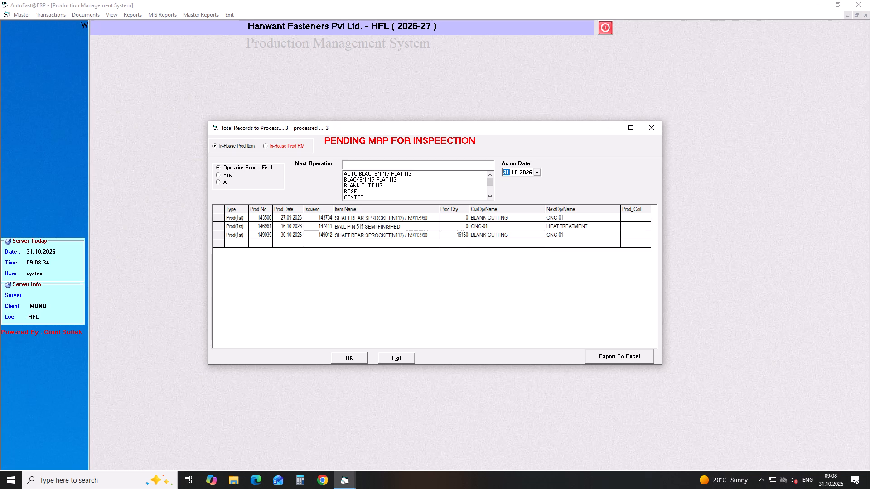
click(327, 234)
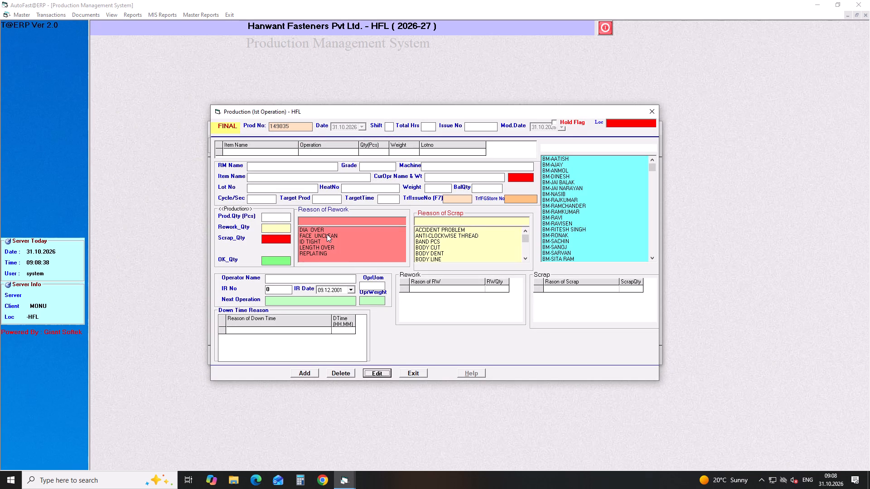
Accept the final production details for issue 149012 with 16160 OK pieces and next operation CNC-01, save them, and close the open windows.
key(Return)
key(Return)
key(Return)
key(Return)
key(Return)
key(Return)
key(Return)
key(Return)
key(Return)
key(Return)
key(Return)
key(Return)
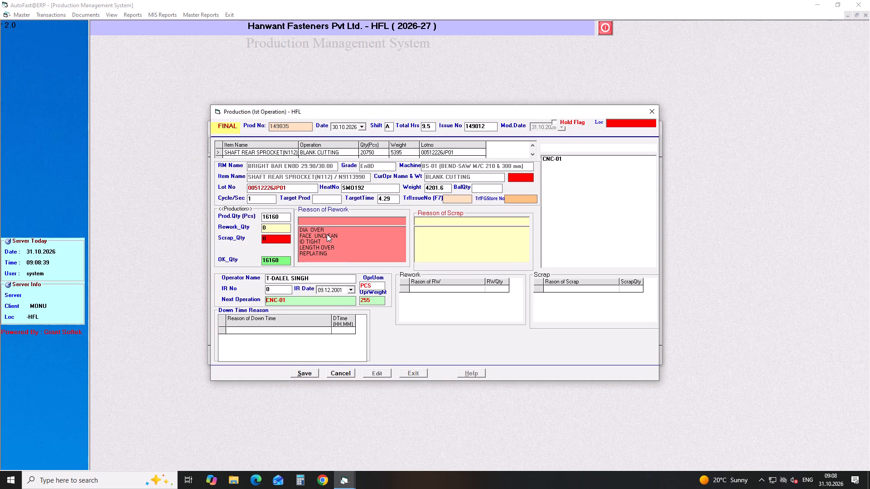
key(Return)
key(Return)
key(Return)
key(Return)
key(Return)
key(Return)
key(Return)
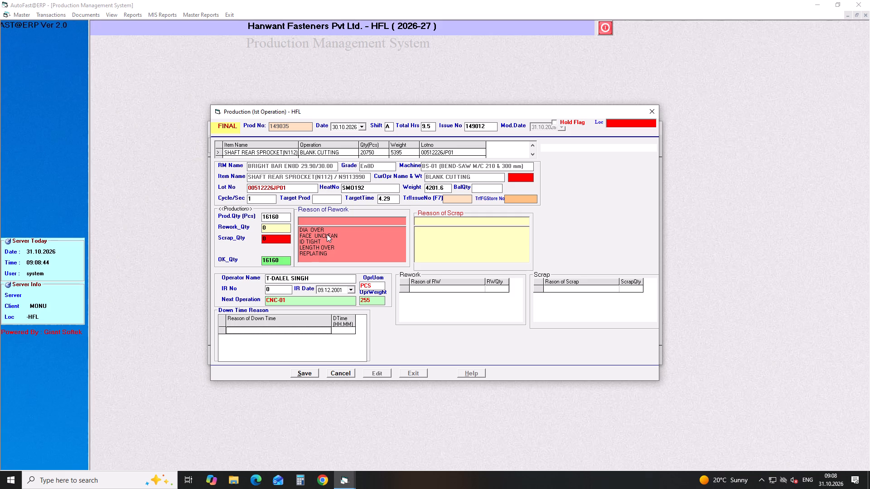
click(307, 374)
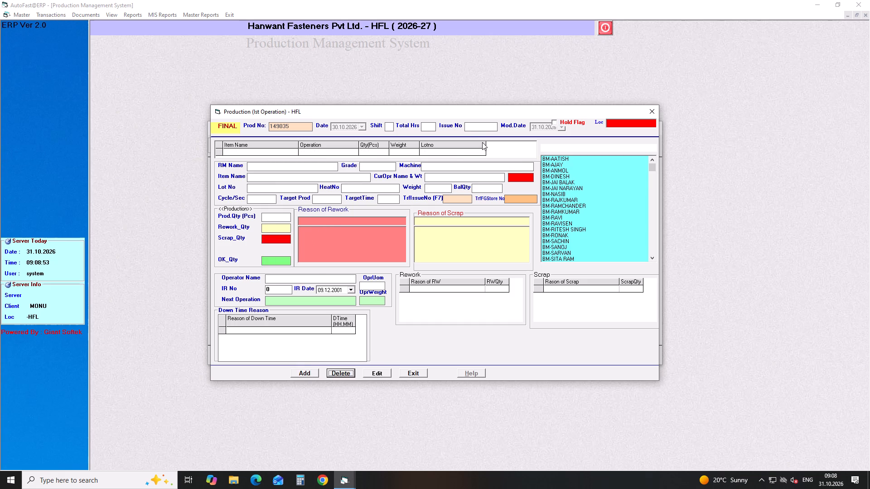
click(649, 112)
click(652, 122)
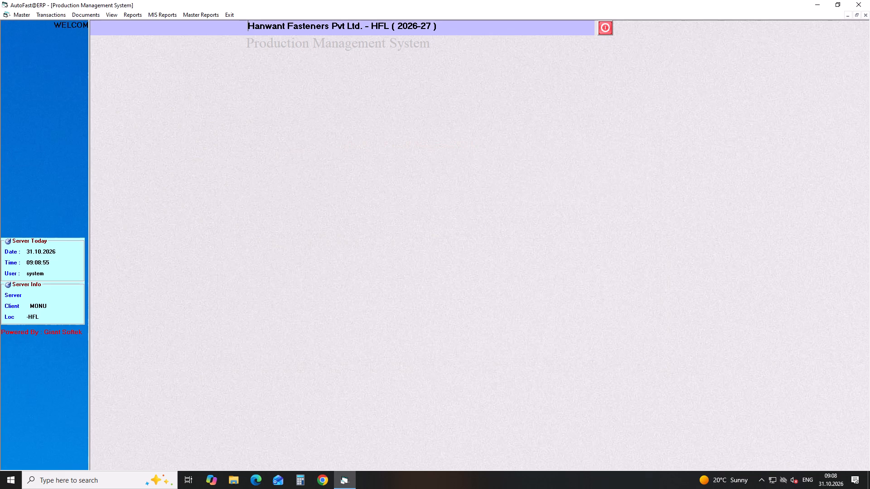
Start a second-operation item issue dated 29.10.2026 and select SHAFT REAR SPROCKET(N112) / N9113990/I0154 as the issued and required item.
click(63, 16)
click(123, 99)
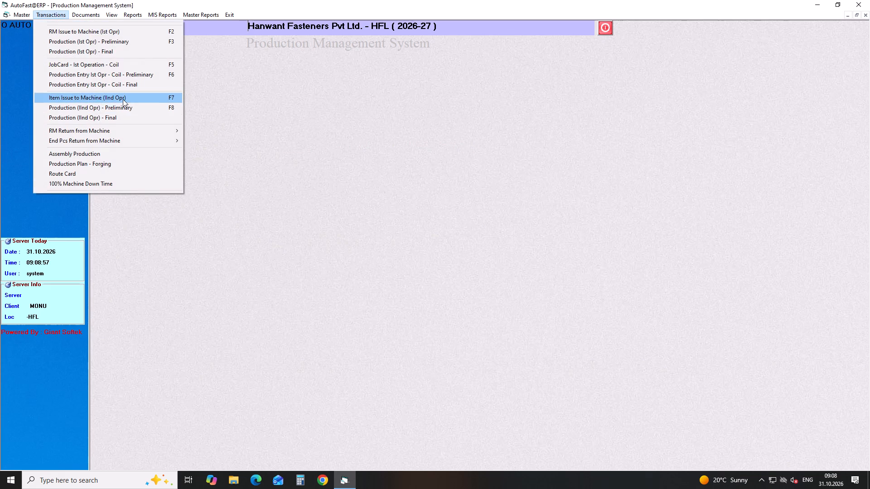
key(Return)
key(Return)
key(Return)
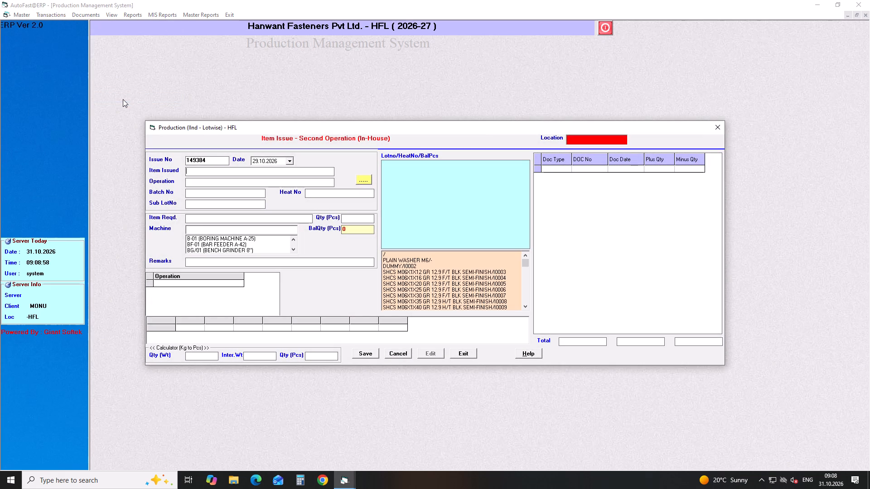
key(shift+percent)
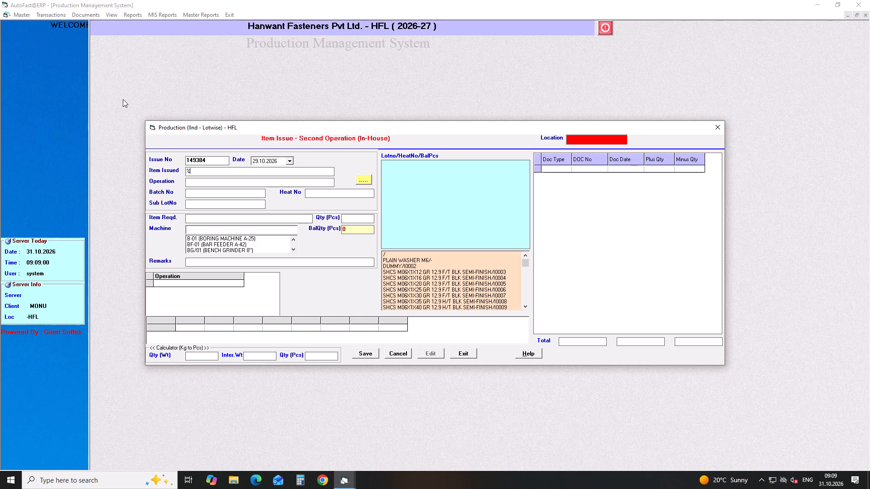
text(990)
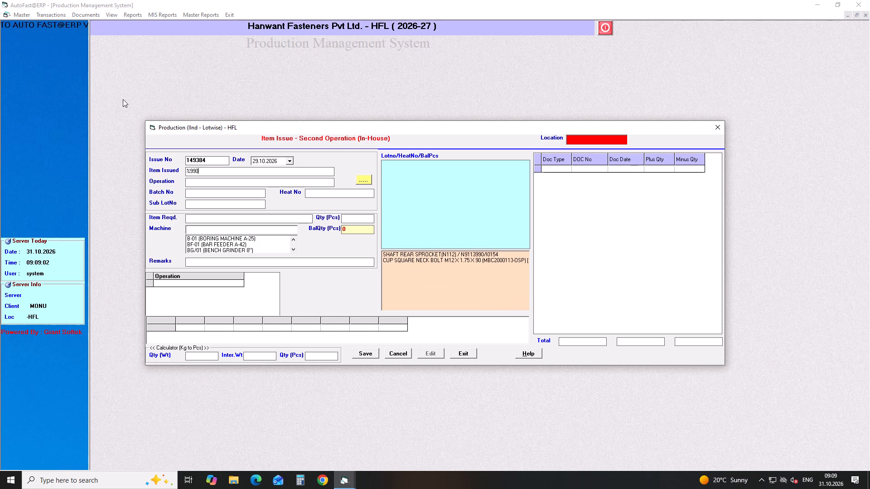
key(Down)
key(Down)
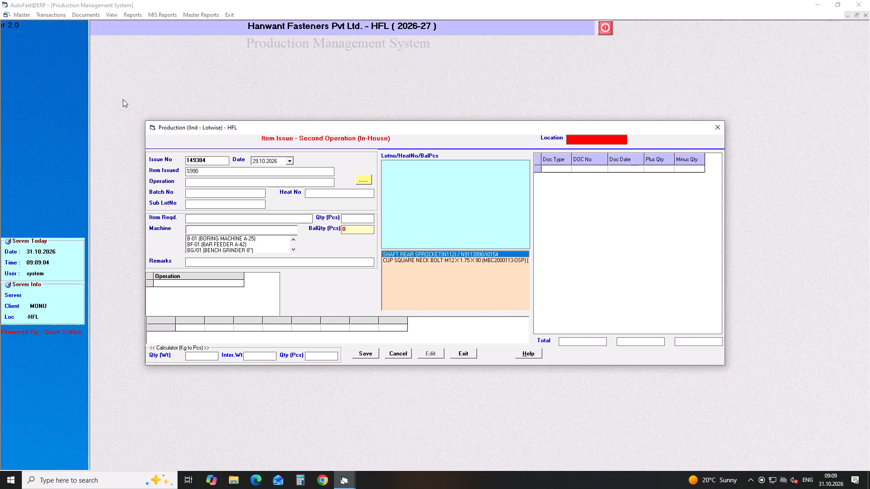
key(Return)
key(Return)
Choose CNC-01 as the operation for the second-operation item issue.
key(Down)
key(Down)
key(Down)
key(Return)
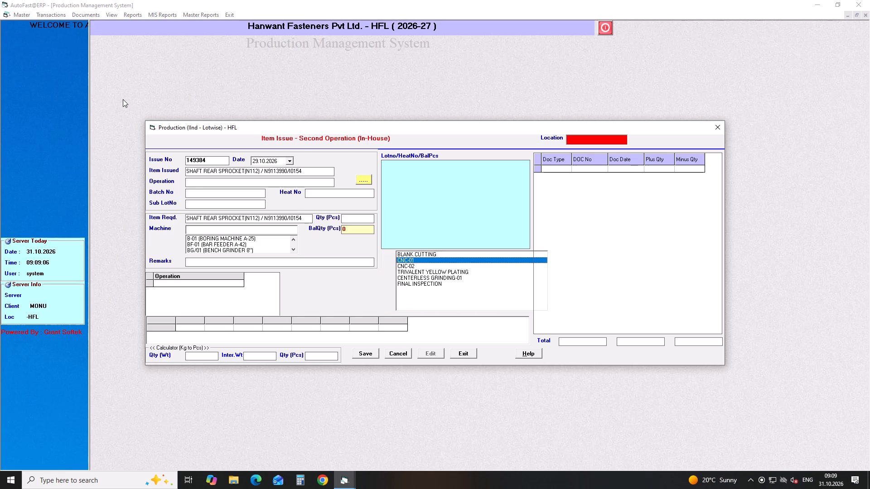
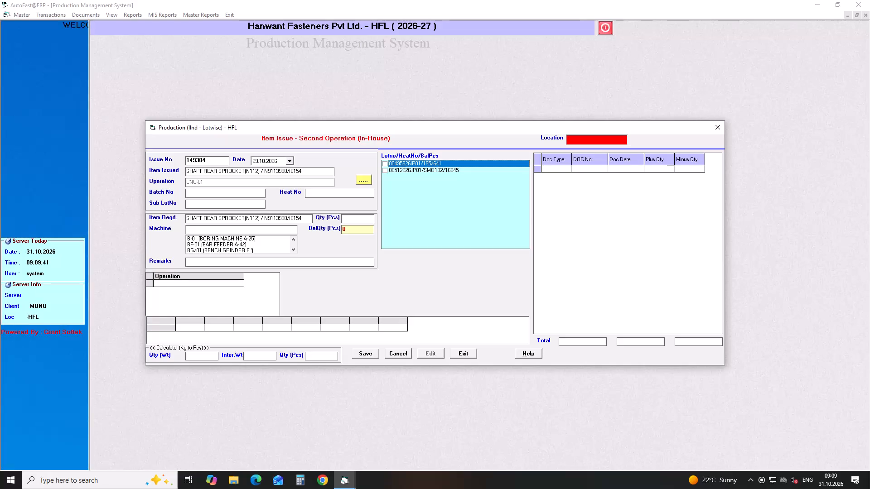
Close the second-operation item issue for SHAFT REAR SPROCKET(N112) without saving it.
click(720, 130)
Start a new first-operation coil job card dated 30.10.2026 with the FORGING method.
click(51, 15)
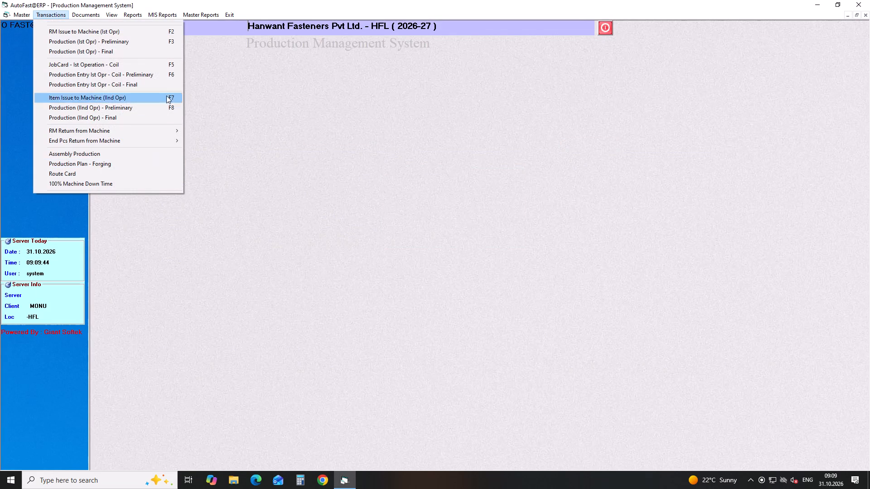
click(171, 67)
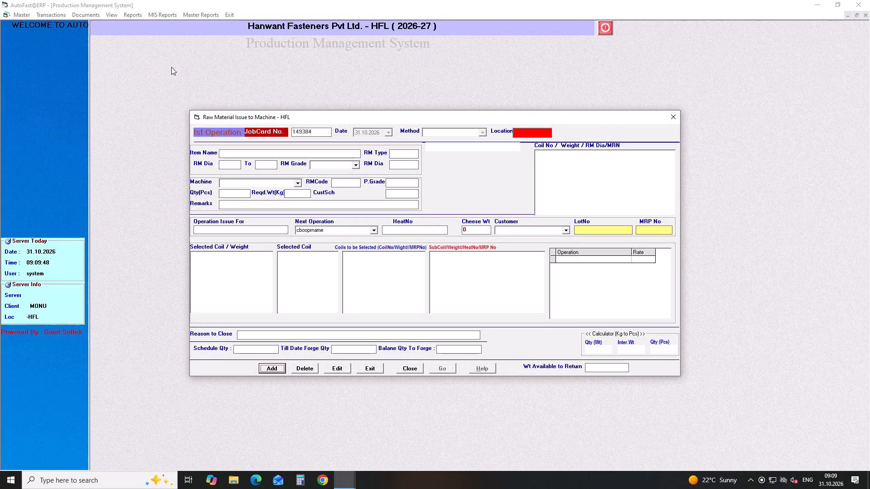
key(Return)
key(Return)
key(Down)
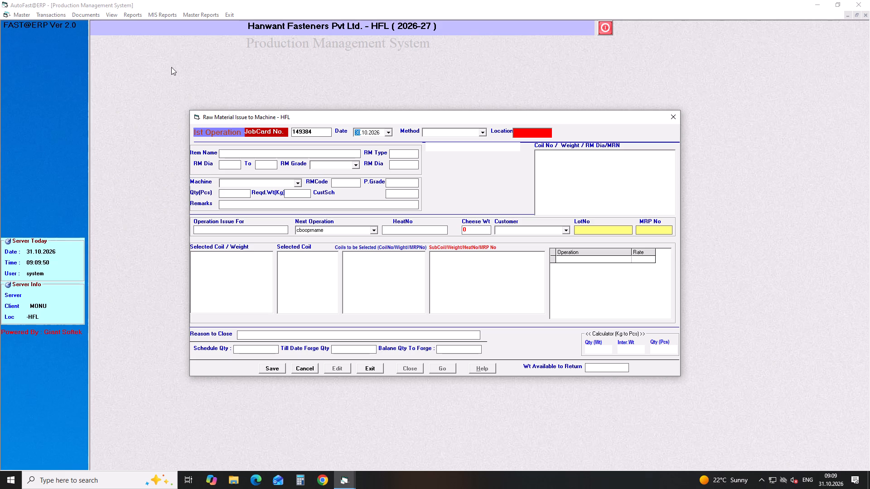
key(Return)
key(Down)
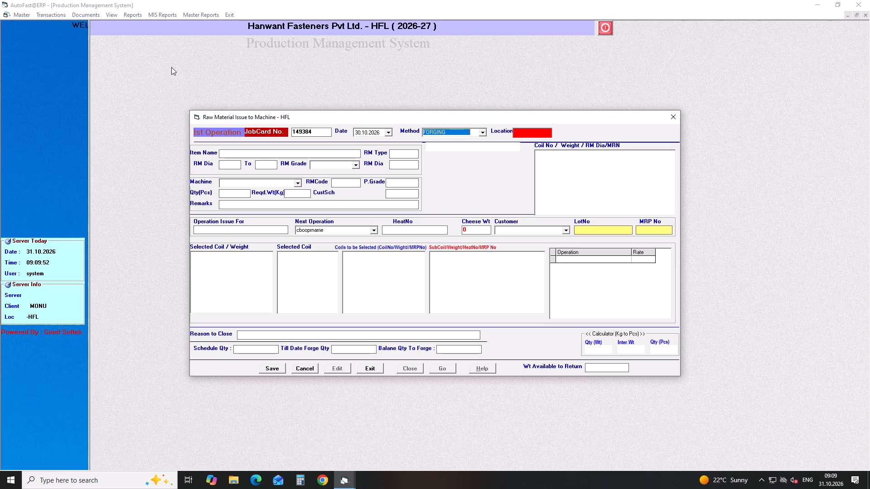
key(Return)
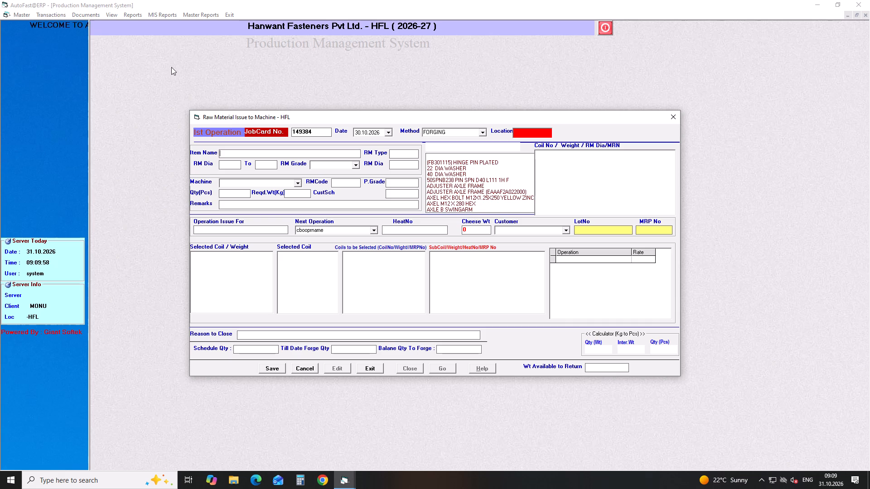
Look up the hex bolts of size 6 and select BOLT HEX 6X16 (P-21/AALB) as the job card's item.
text(bolt)
key(space)
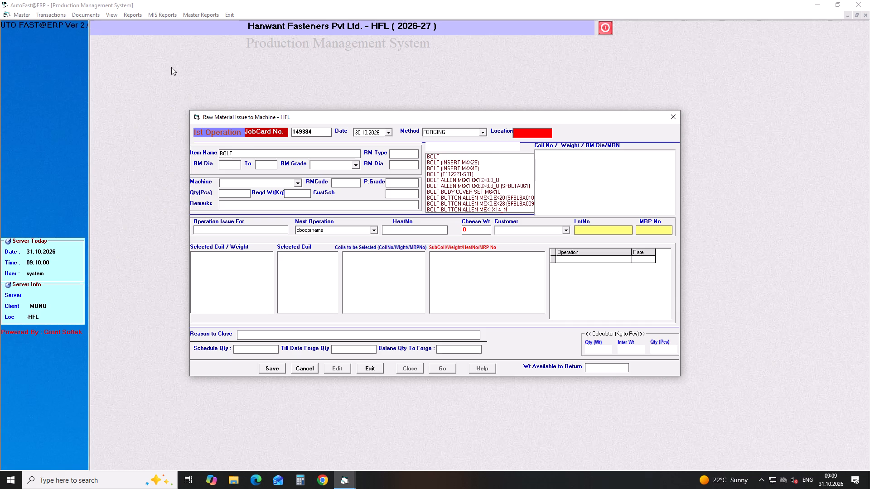
text(hex)
key(space)
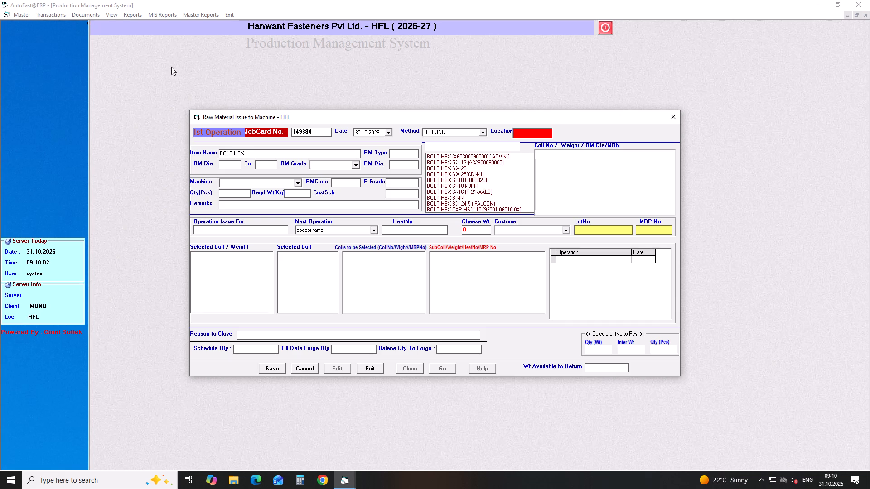
key(6)
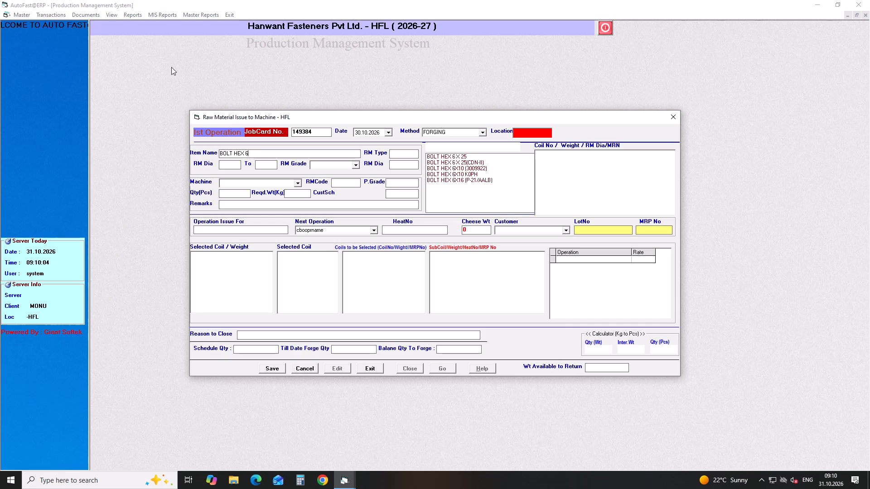
key(Down)
key(Down)
key(Down)
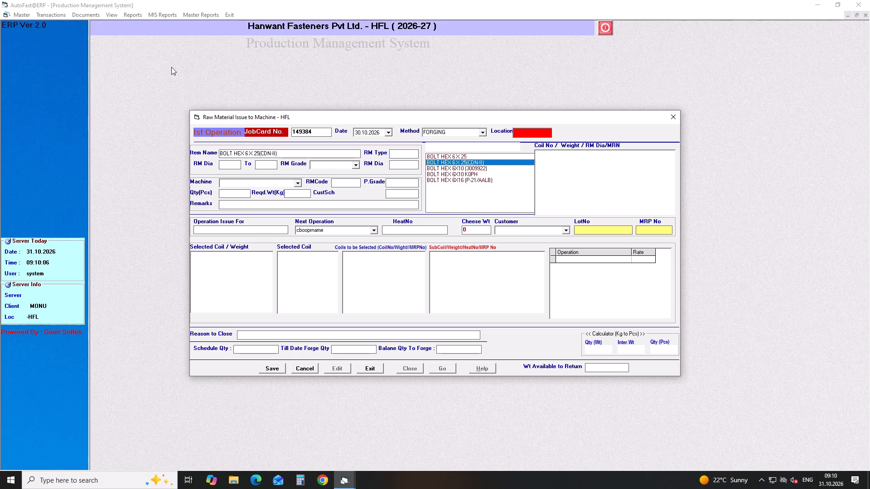
key(Down)
key(Down)
key(Down)
key(Return)
key(Return)
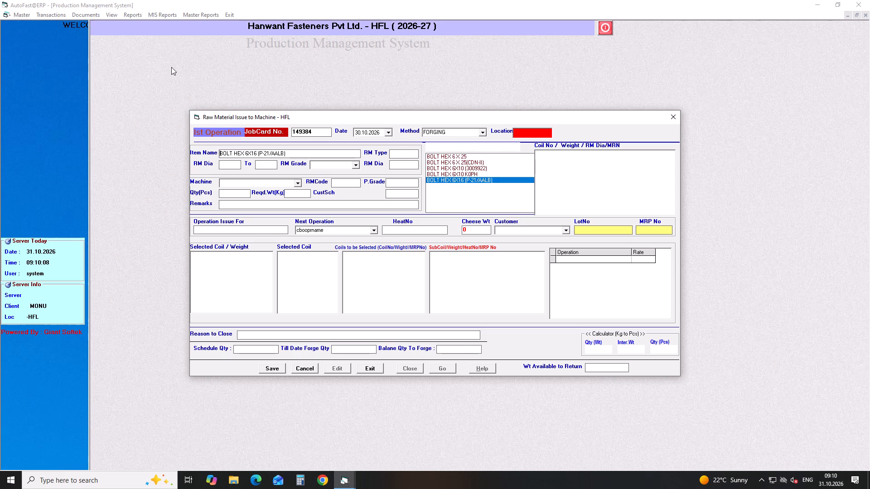
key(Down)
key(Down)
key(Return)
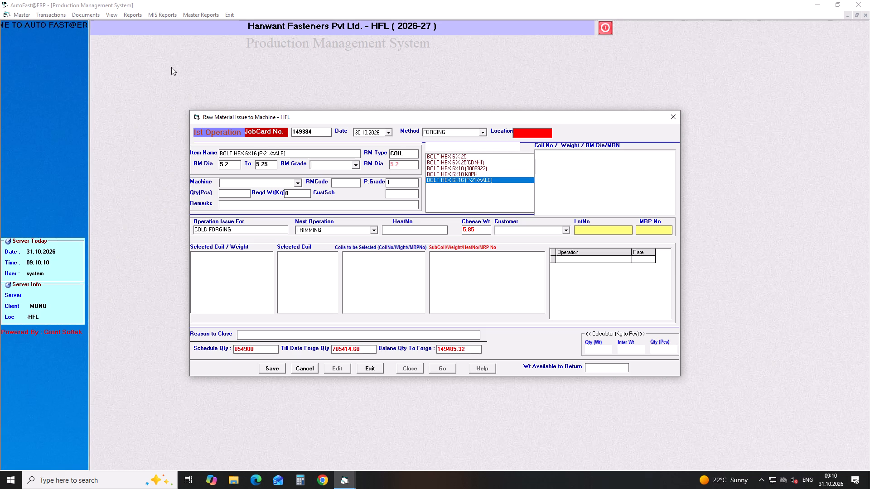
Set the job card's raw material grade to 10B21 and its machine to H-5 (HEADER 1/4").
key(Down)
key(Return)
key(Return)
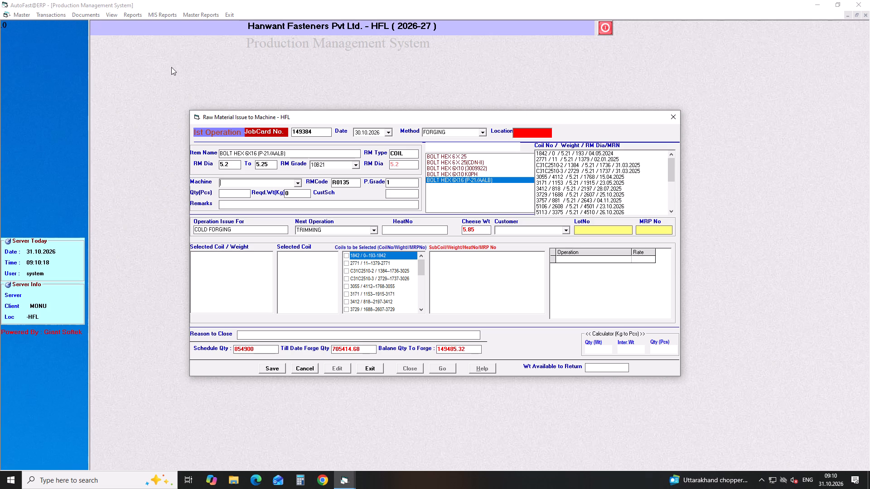
key(Down)
key(BackSpace)
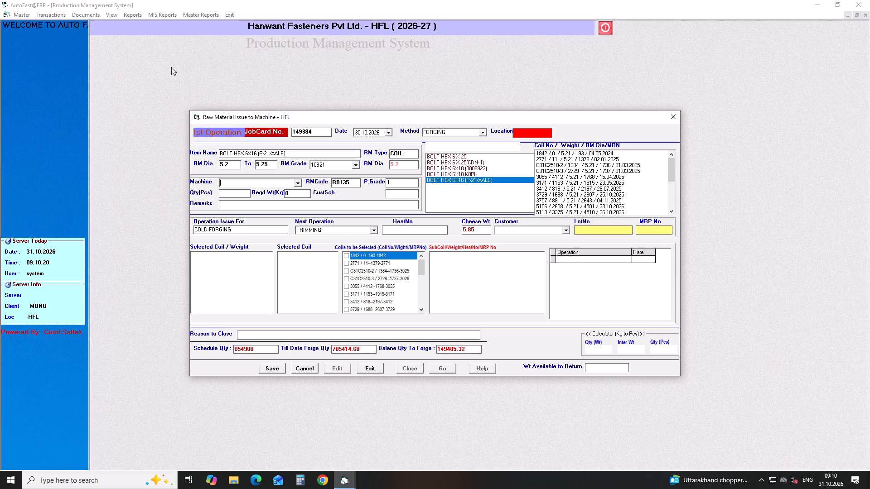
key(h)
key(Down)
key(Down)
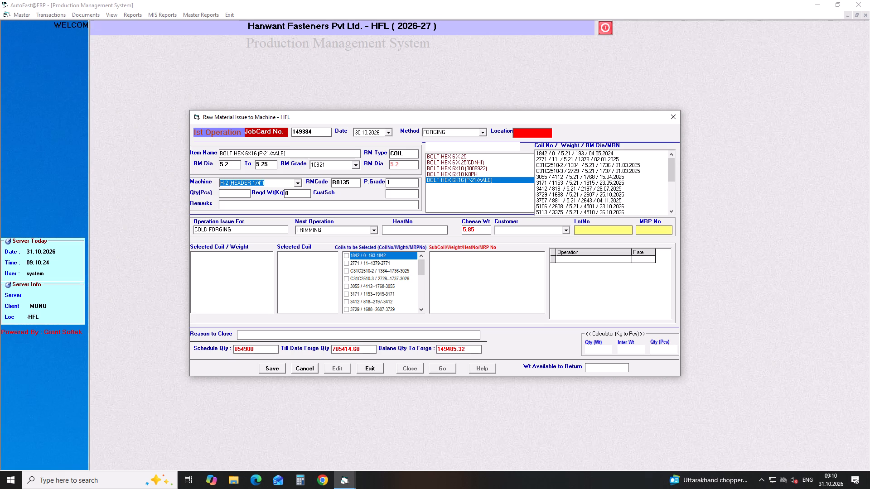
key(Down)
key(Down)
key(Down)
key(Return)
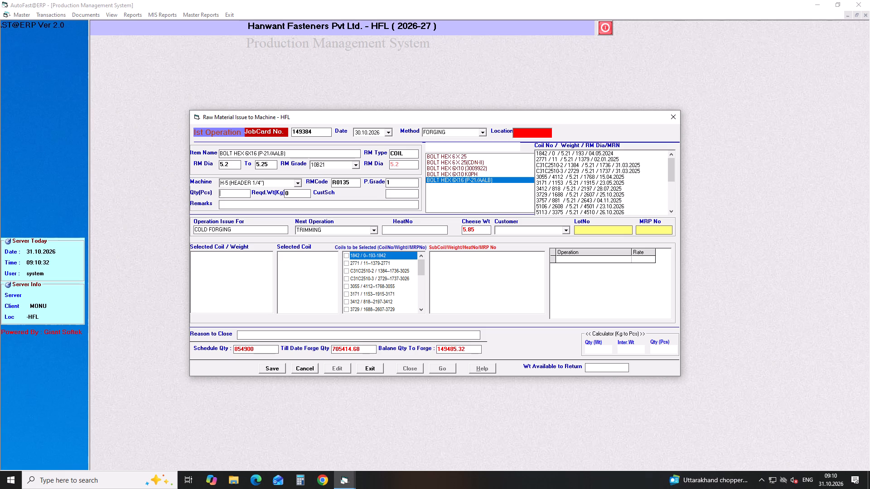
Enter the job card's quantity in pieces, starting with 21.
text(21)
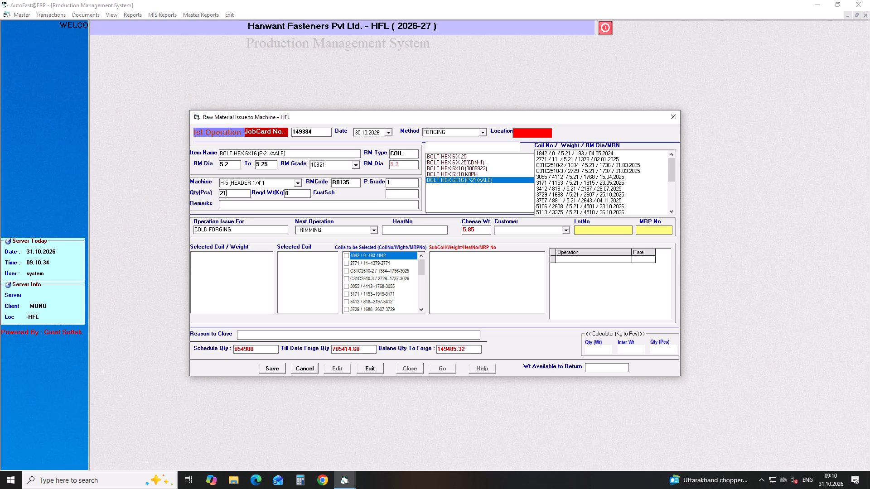
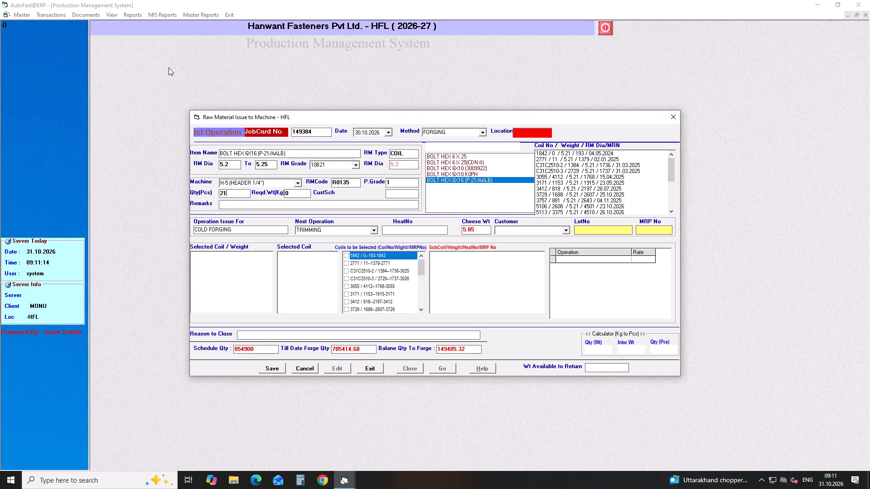
Complete the job card's quantity as 21122 pieces and keep TRIMMING as the next operation.
text(122)
key(Return)
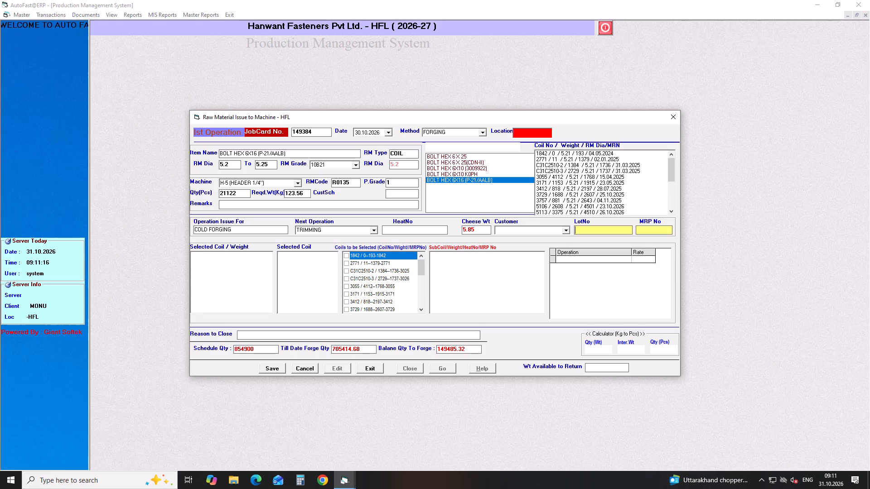
key(Return)
key(Return)
key(Return)
key(Return)
key(Return)
key(Return)
key(Return)
key(Return)
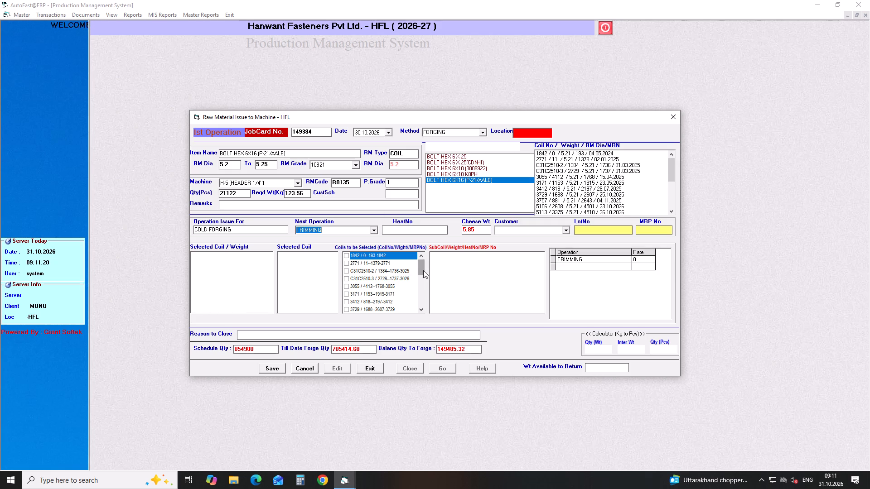
Allocate sub-coils 5106-3RR and 5106-4 to the job card from the 113.7 and 2608 weight entries of coil 5106.
drag(422, 271, 419, 323)
click(348, 309)
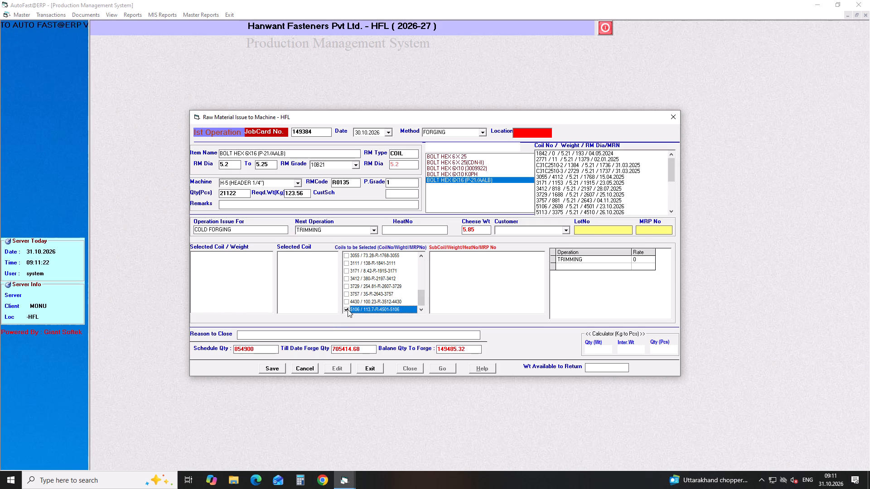
click(434, 255)
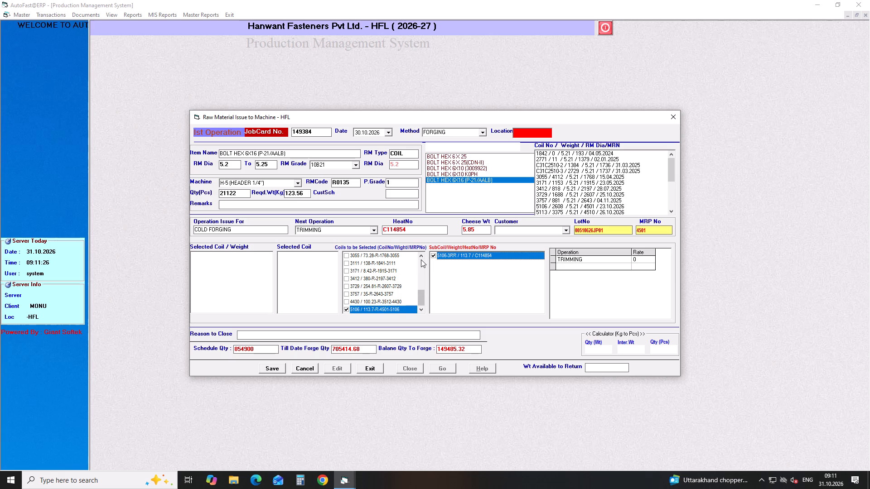
click(421, 254)
double_click(421, 254)
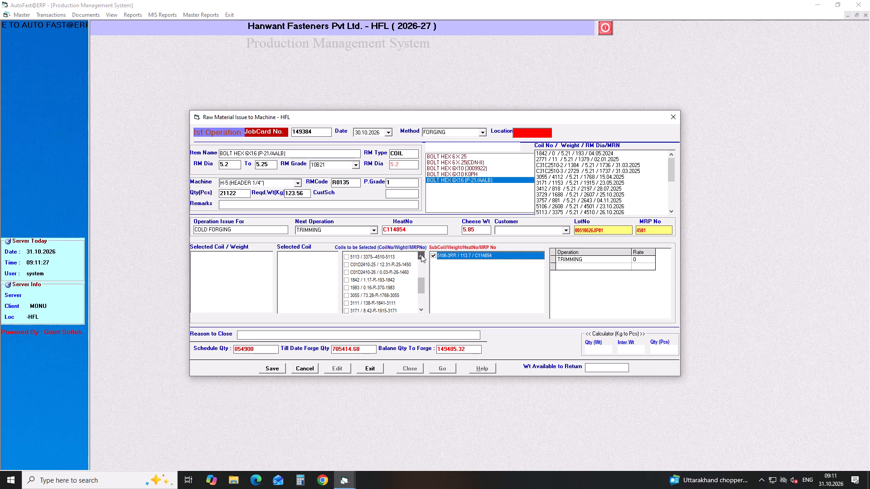
click(421, 254)
click(346, 263)
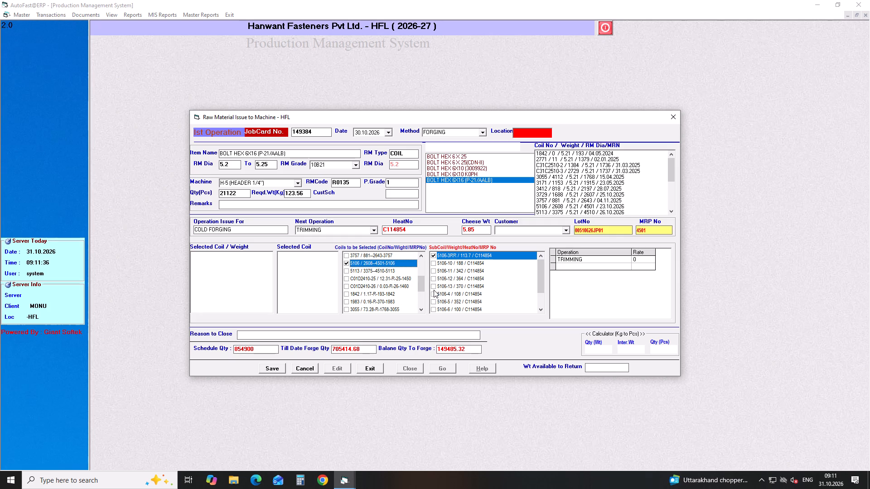
click(435, 294)
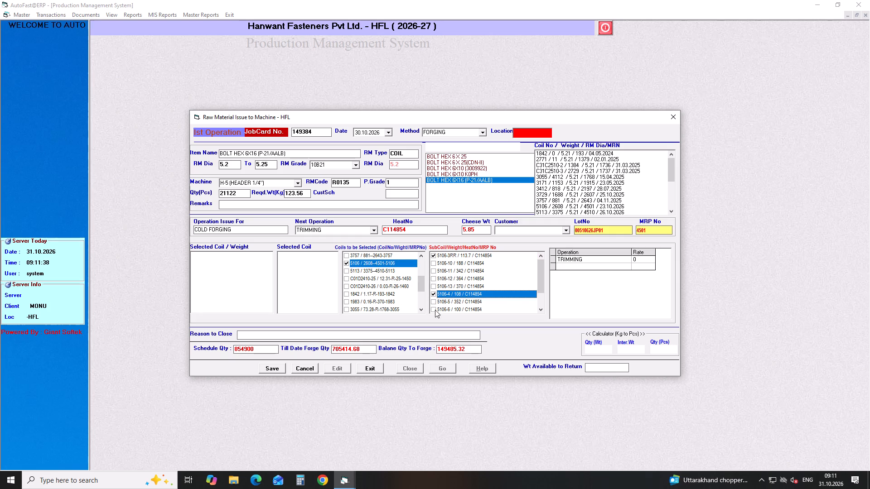
Save the first-operation job card and close the raw material issue form.
click(270, 367)
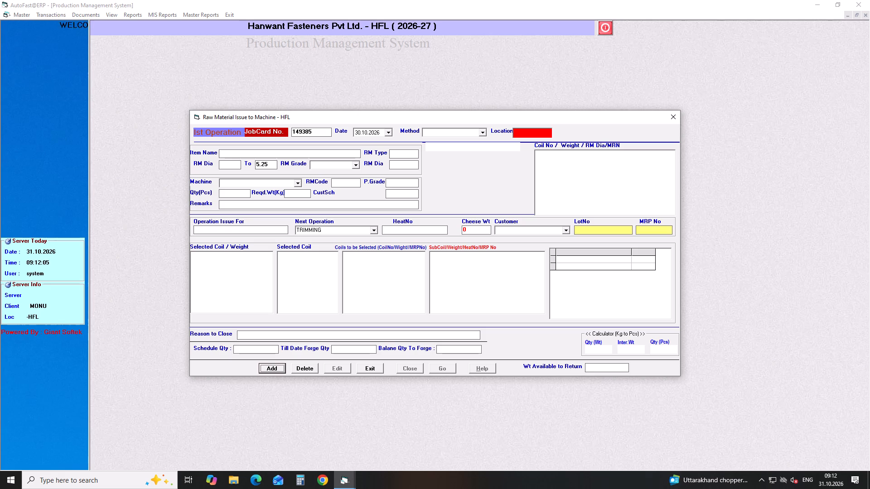
click(672, 117)
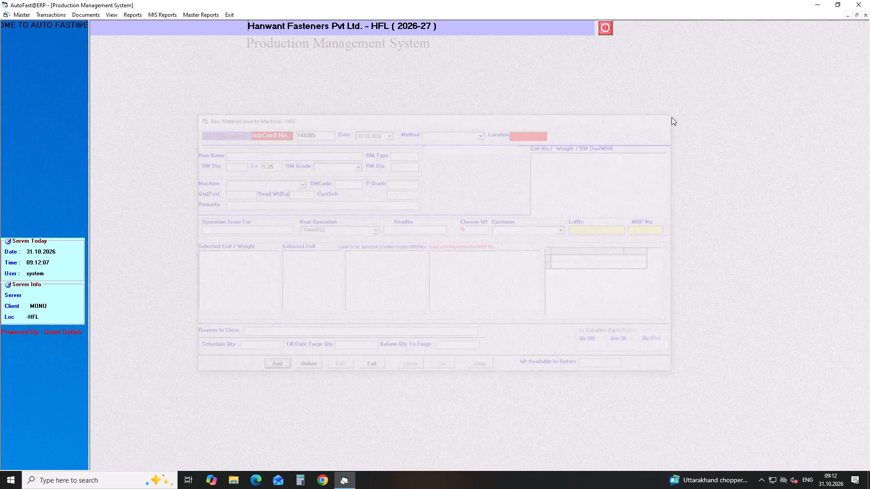
Leave the Production Management module and open the Job Work System module.
click(227, 15)
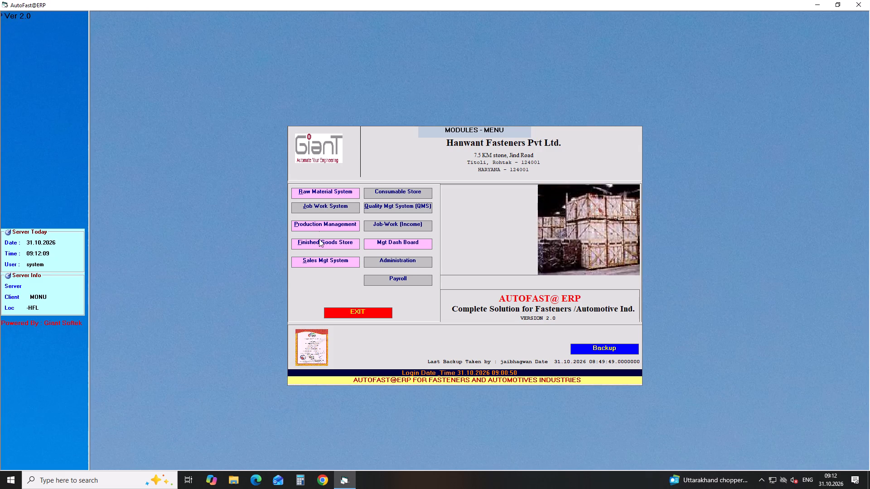
click(316, 210)
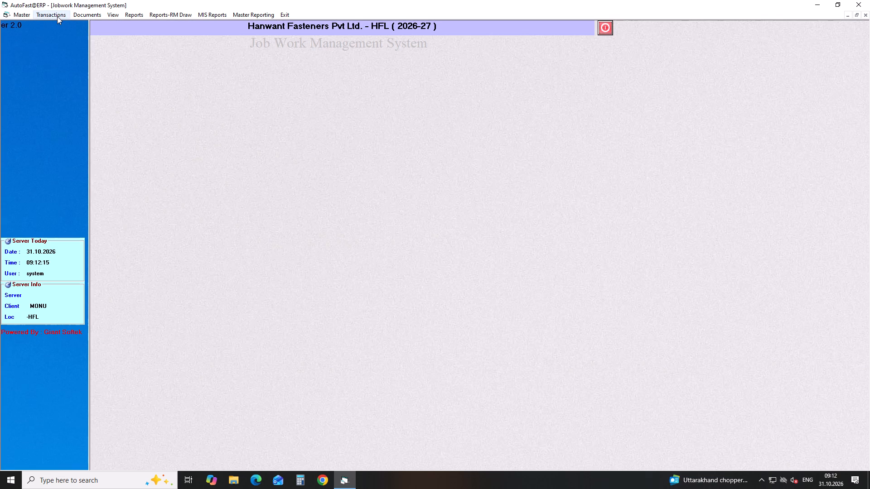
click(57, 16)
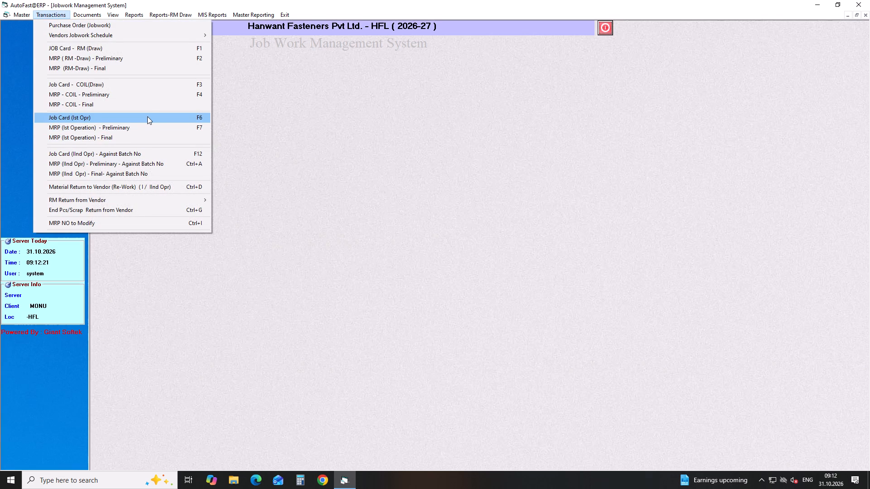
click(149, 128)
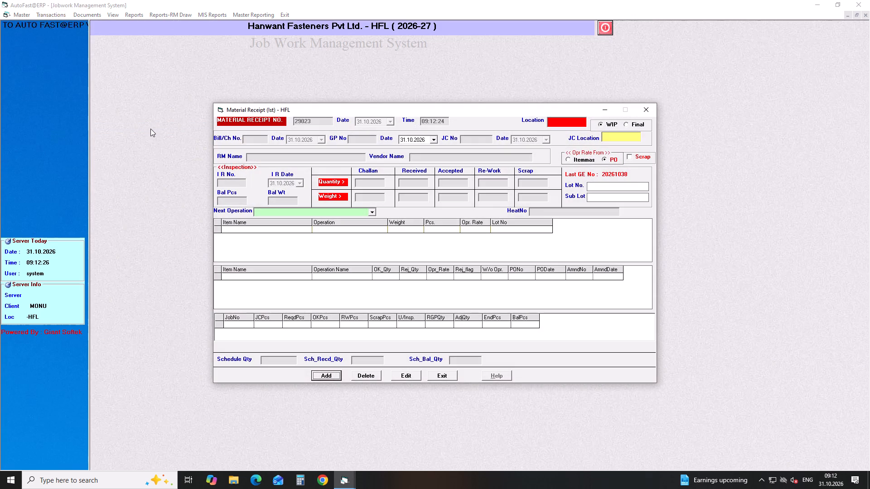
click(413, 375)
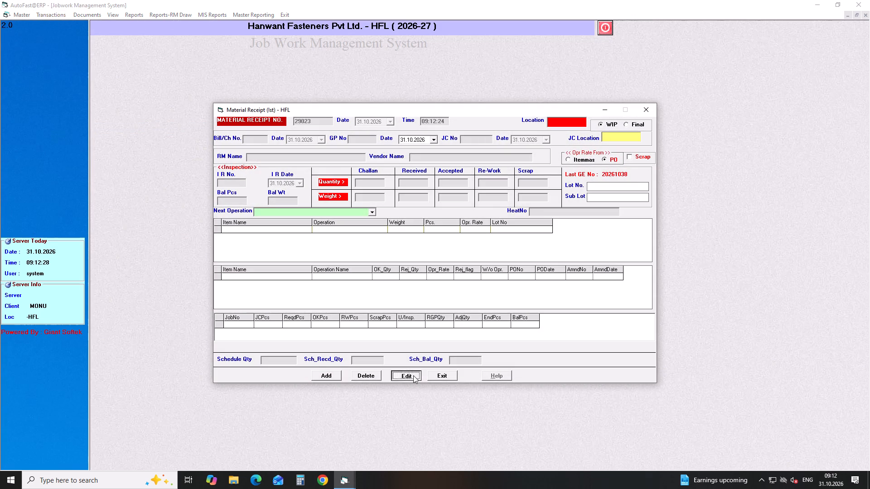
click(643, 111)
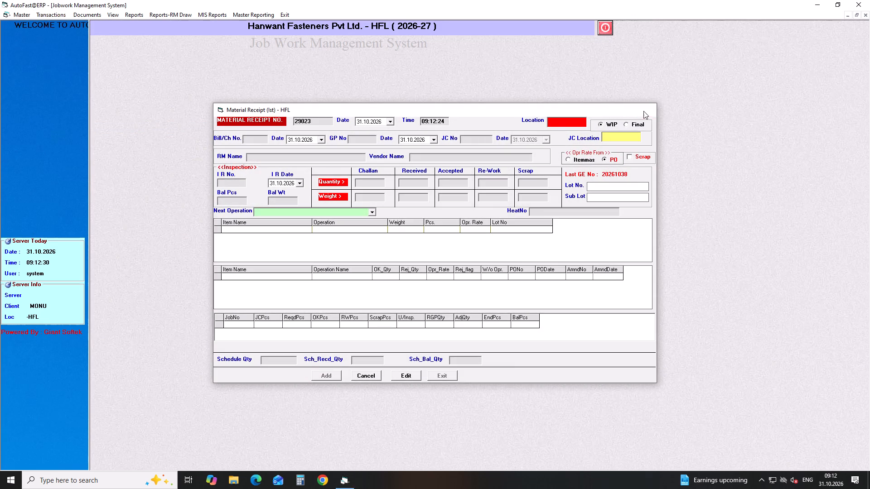
Bring up the job work transactions to choose another entry form.
click(43, 18)
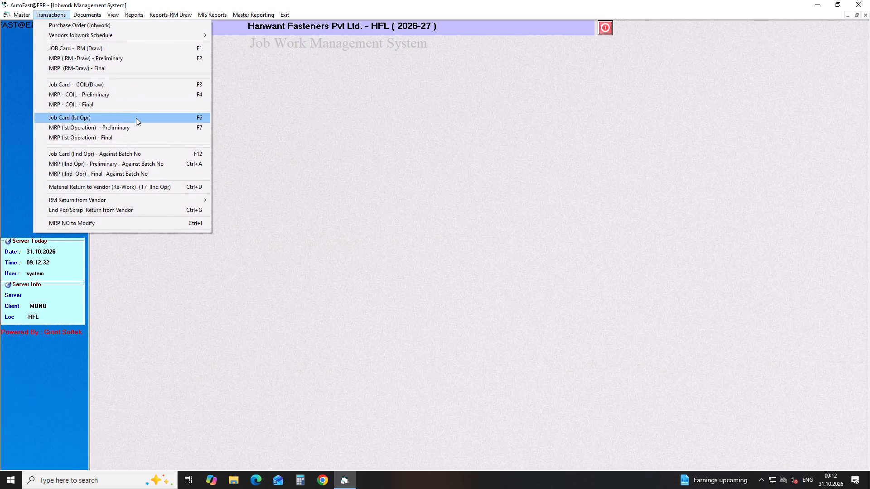
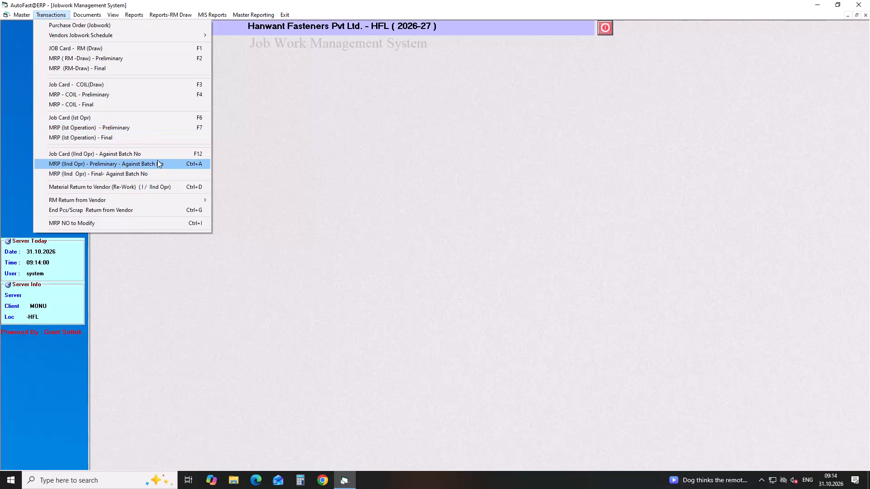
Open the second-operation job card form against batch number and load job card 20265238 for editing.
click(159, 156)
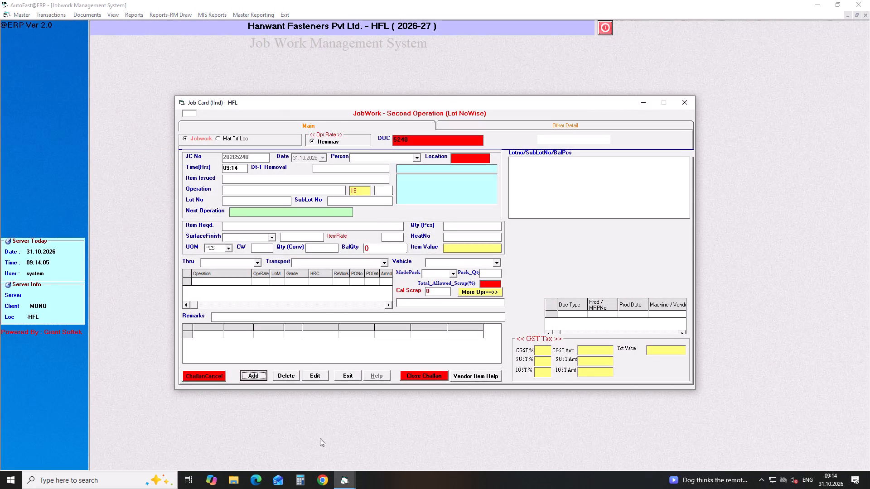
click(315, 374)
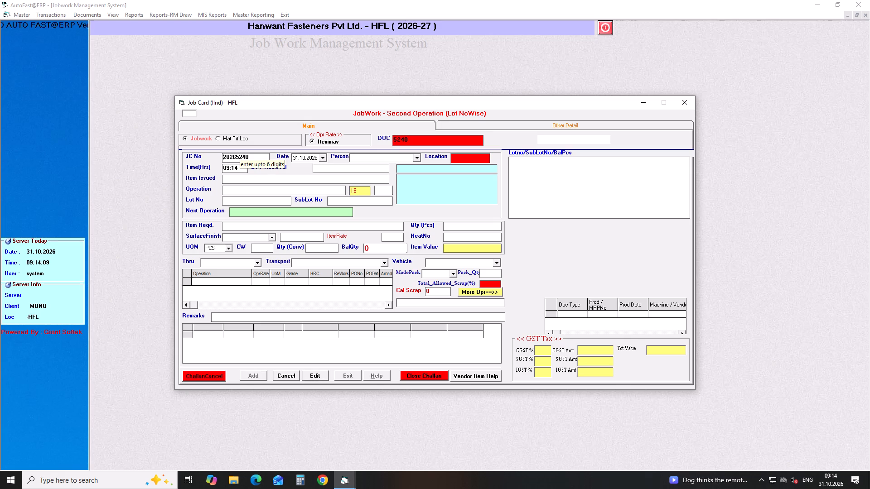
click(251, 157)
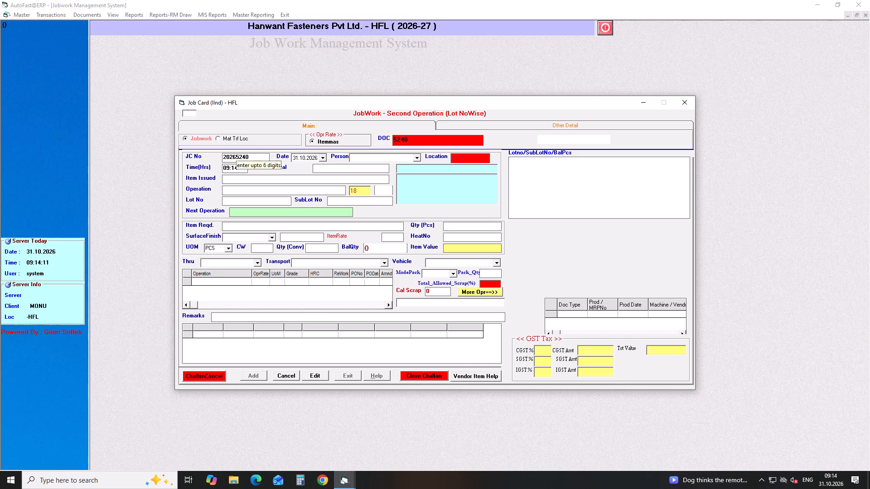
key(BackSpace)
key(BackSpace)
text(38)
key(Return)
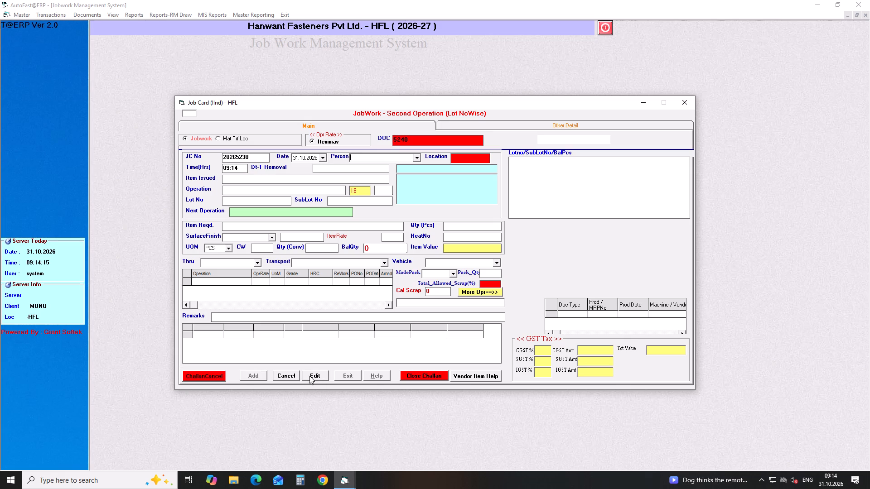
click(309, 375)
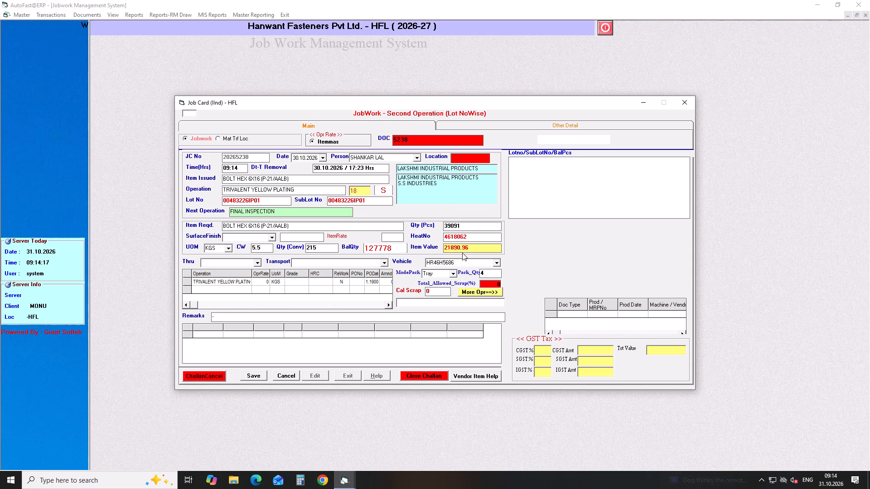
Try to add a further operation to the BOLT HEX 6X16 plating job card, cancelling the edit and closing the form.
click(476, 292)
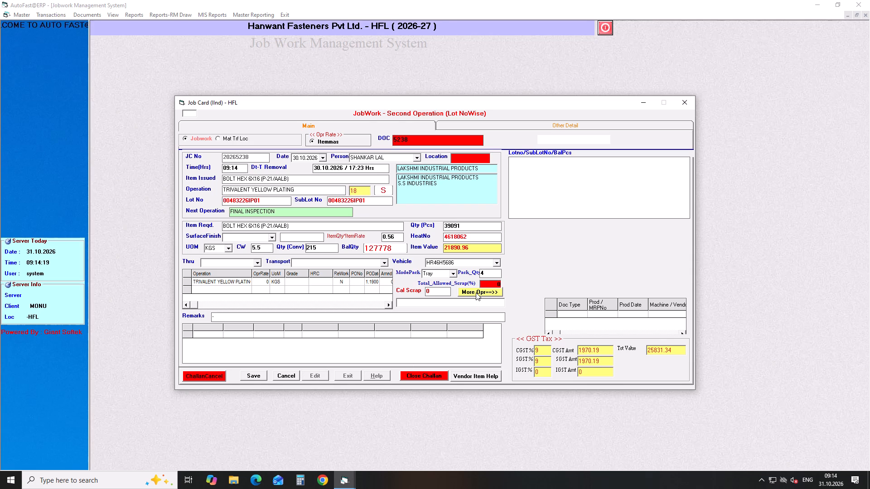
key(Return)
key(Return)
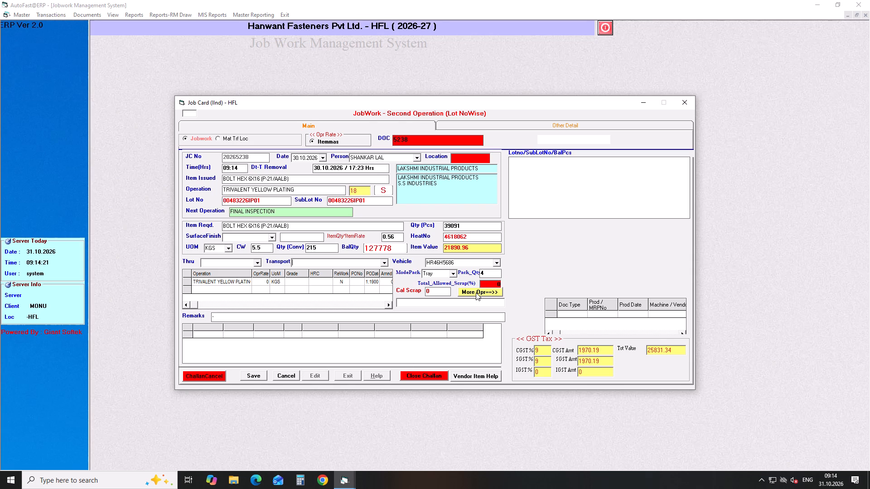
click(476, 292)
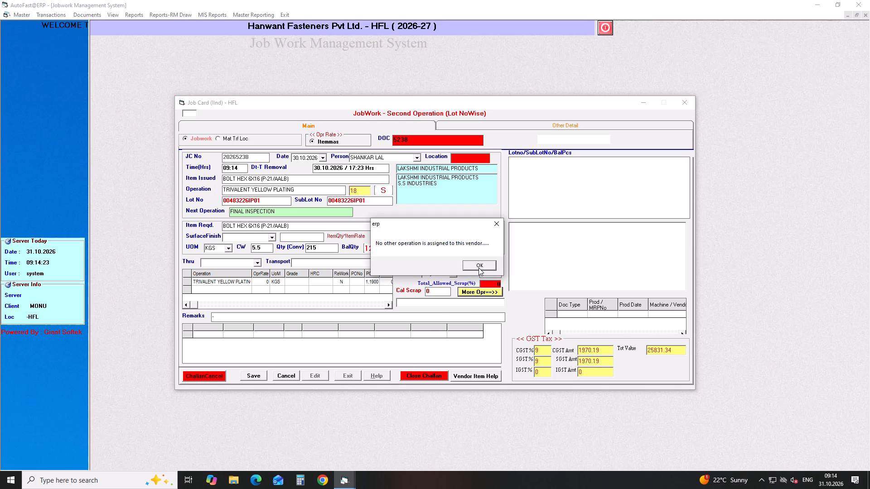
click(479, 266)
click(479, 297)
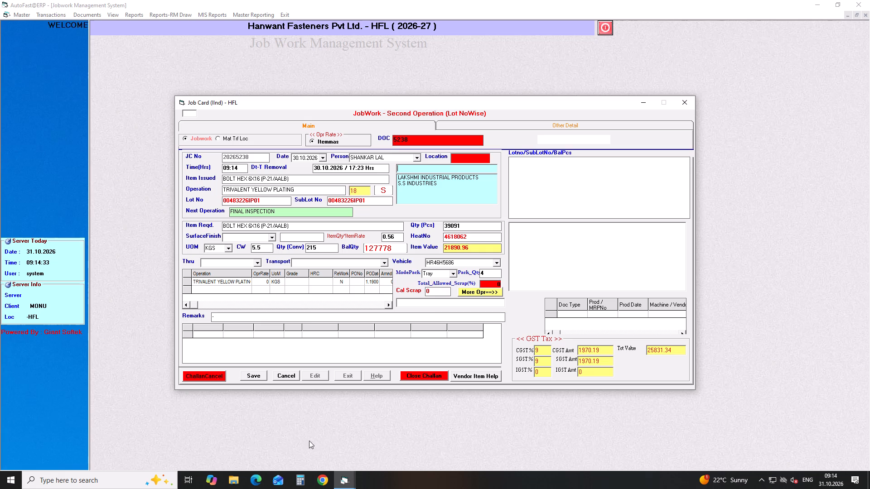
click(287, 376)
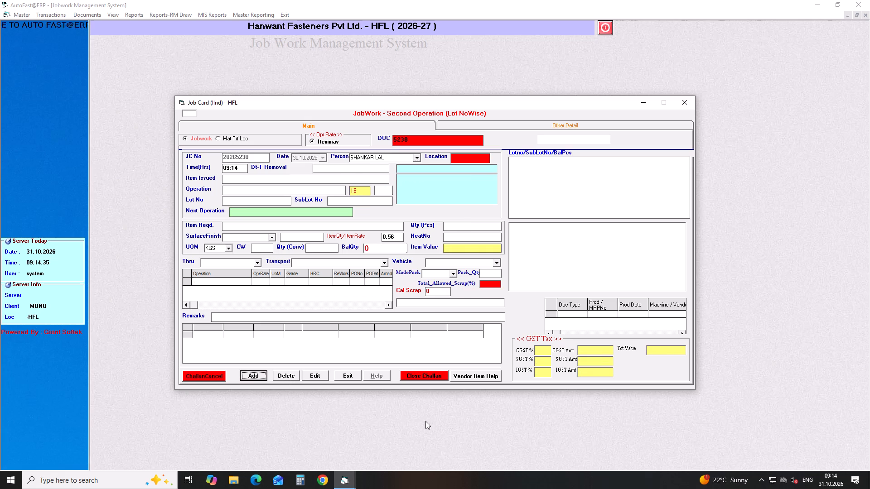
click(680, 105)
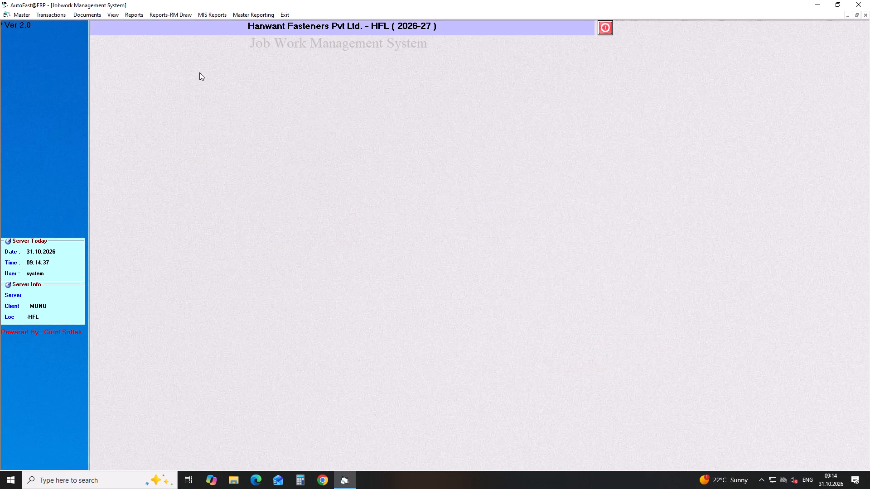
Reopen the second-operation job card form against batch number and load job card 20265239 for editing.
click(58, 16)
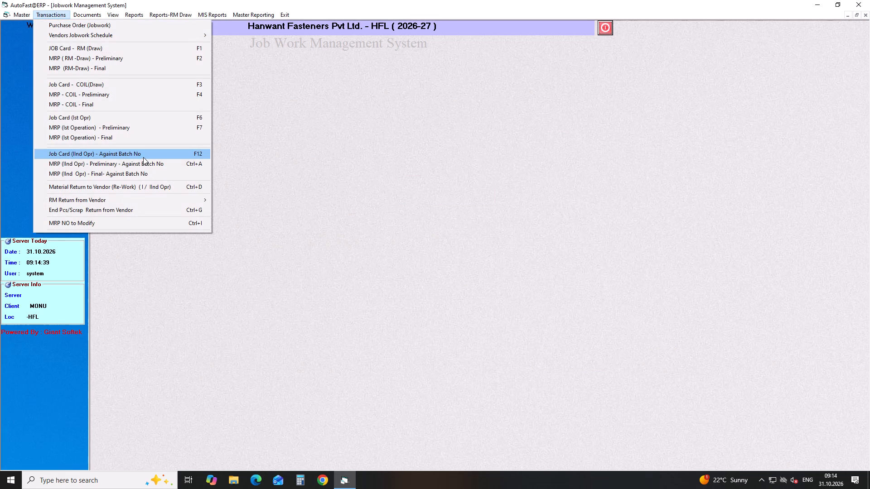
click(145, 154)
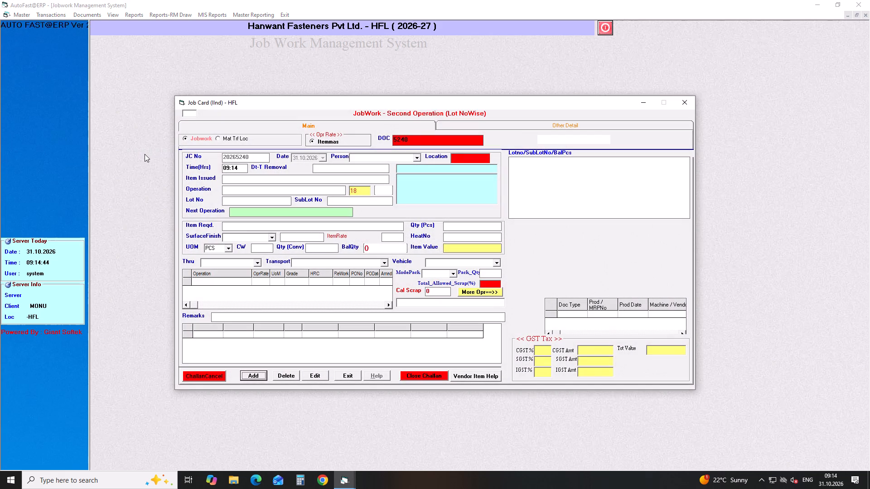
scroll(145, 154, up, 1)
click(317, 374)
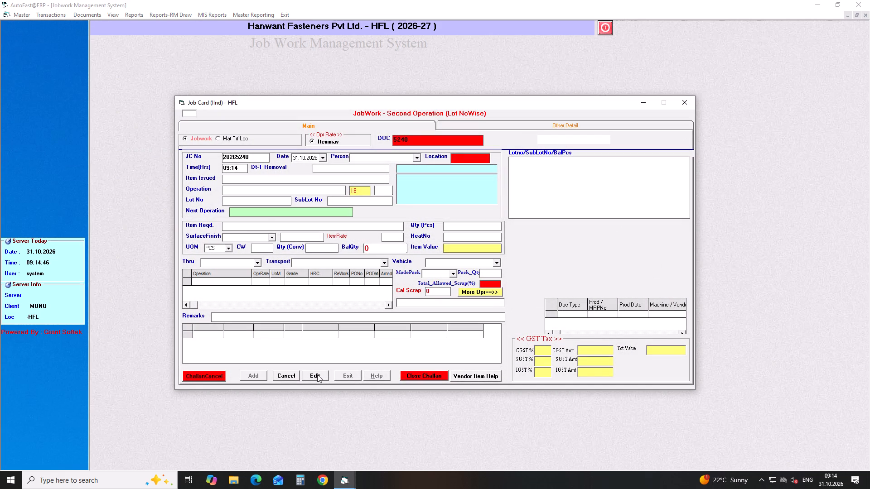
click(251, 154)
key(BackSpace)
key(BackSpace)
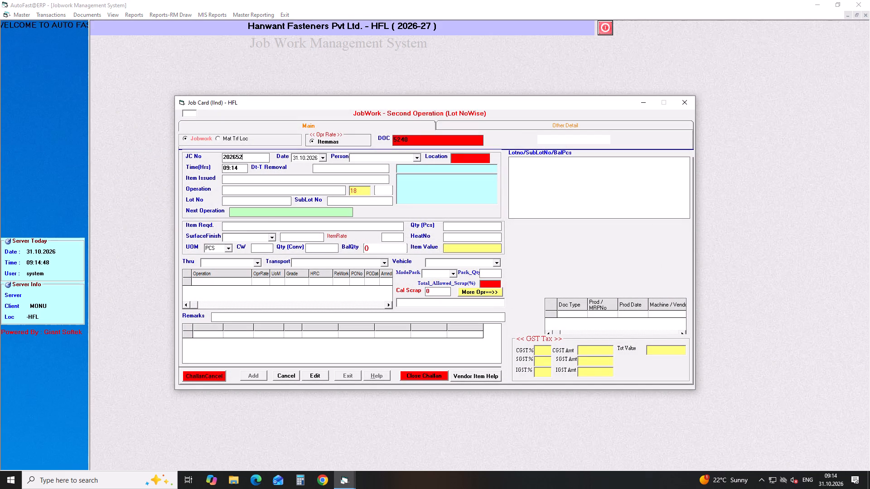
text(39)
key(Return)
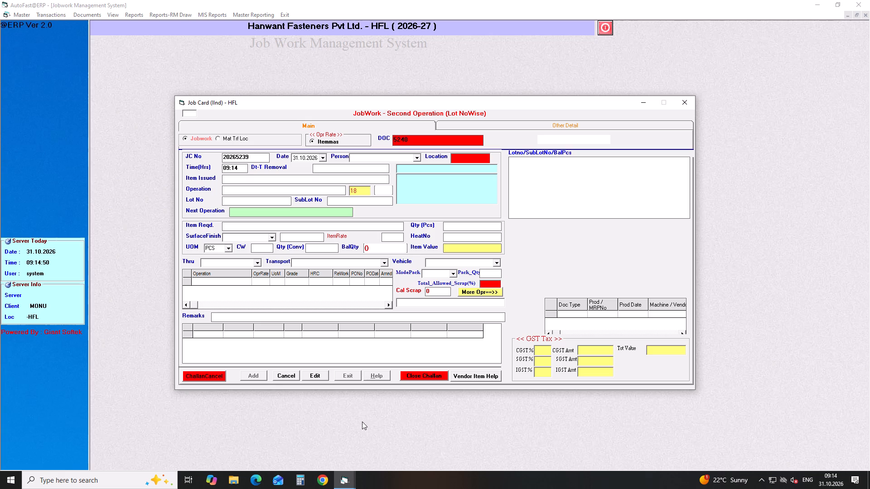
key(Return)
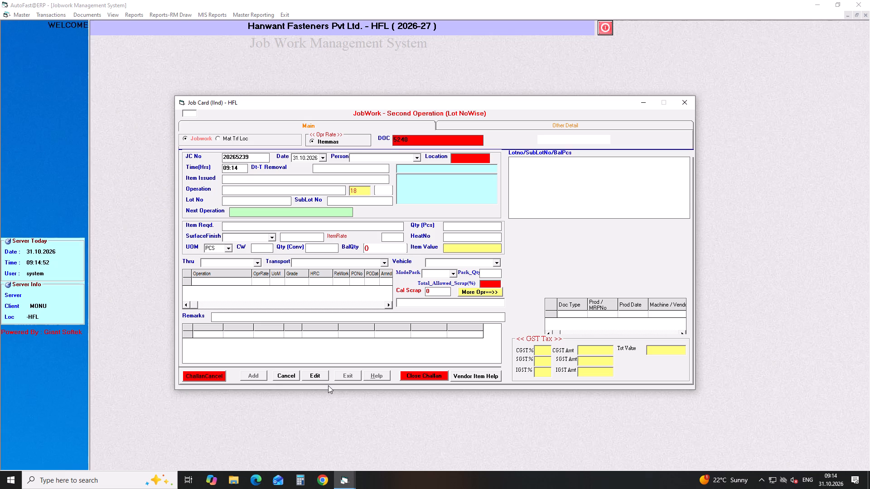
click(323, 373)
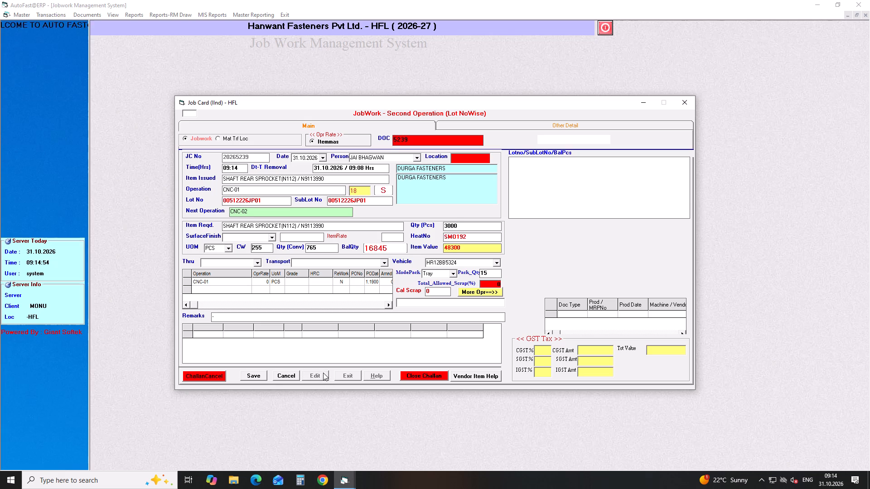
Add CNC-02 as an additional operation on the SHAFT REAR SPROCKET job card.
click(478, 291)
key(Return)
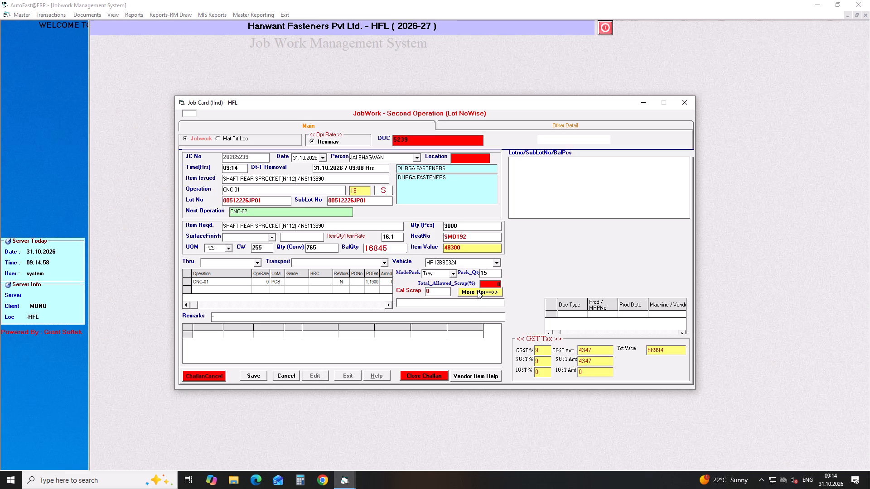
click(470, 293)
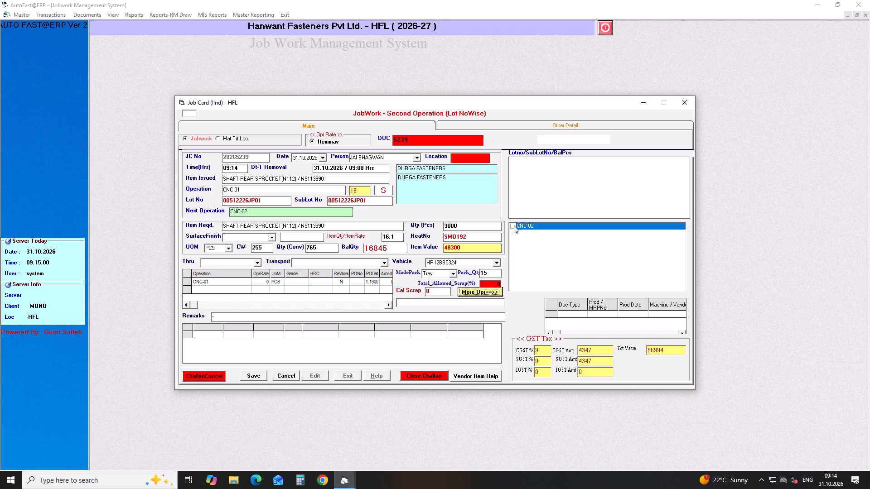
click(512, 226)
key(Return)
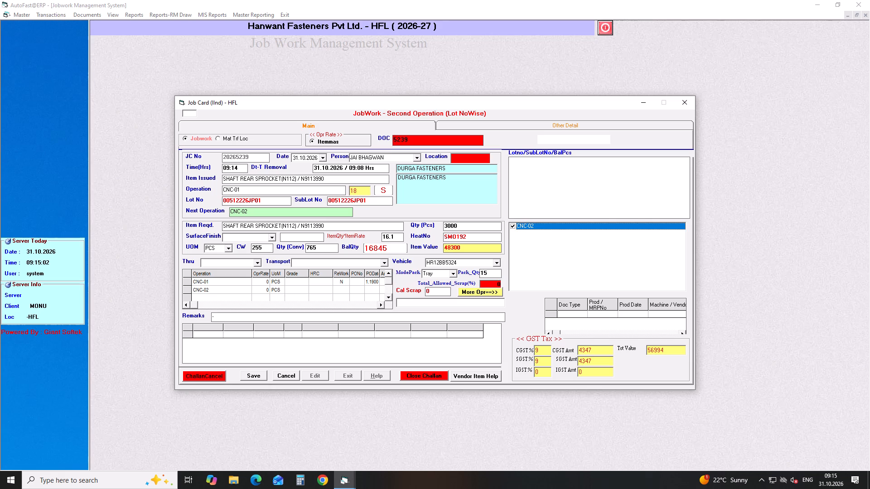
Save the updated job card 20265239 without printing it and close the second-operation form.
click(253, 376)
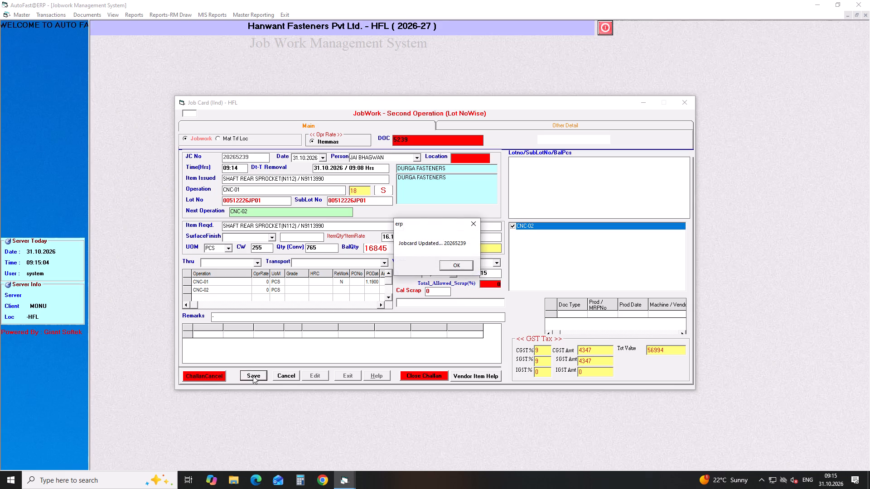
click(464, 266)
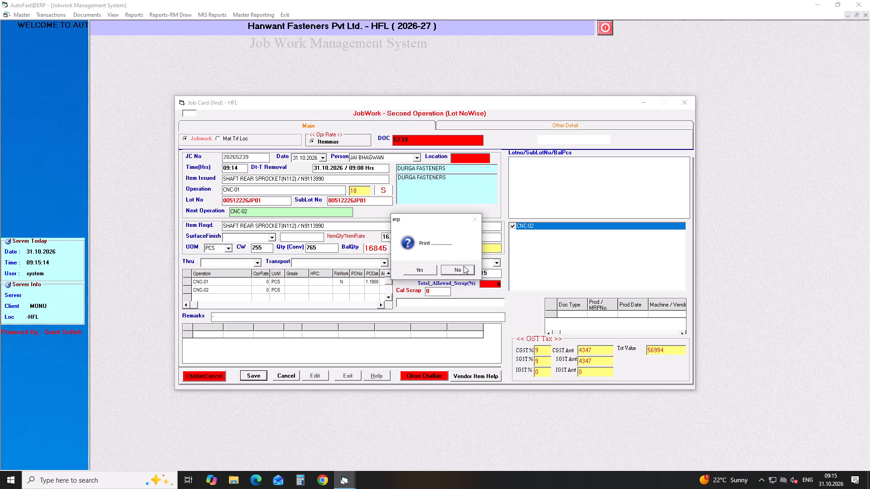
click(463, 269)
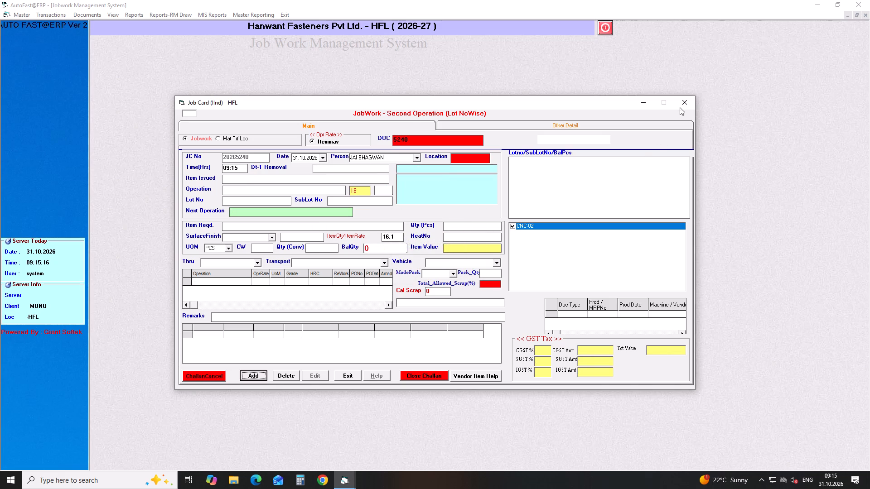
click(682, 103)
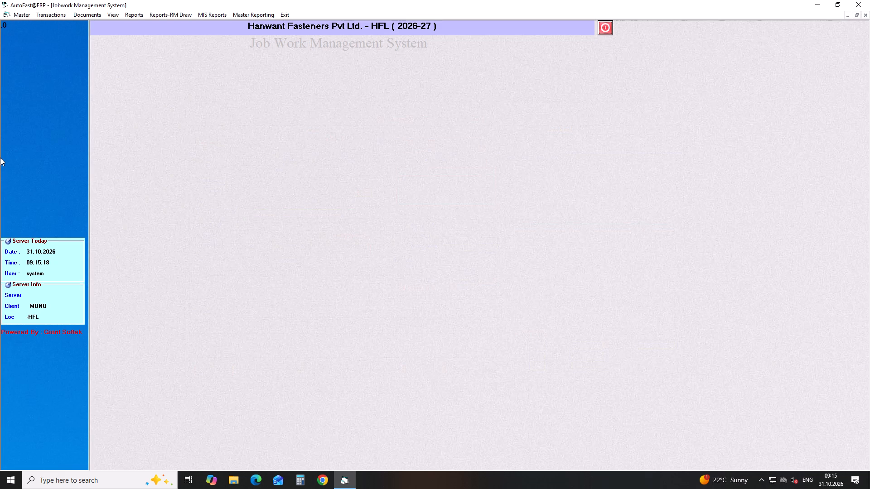
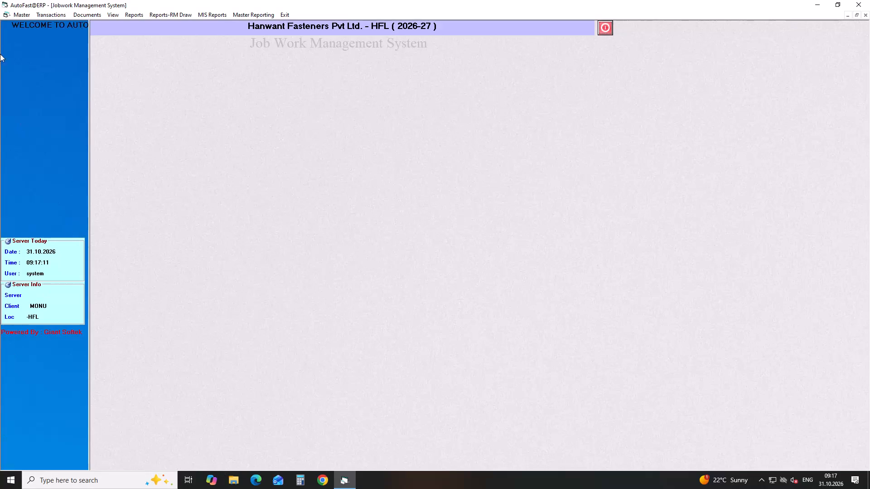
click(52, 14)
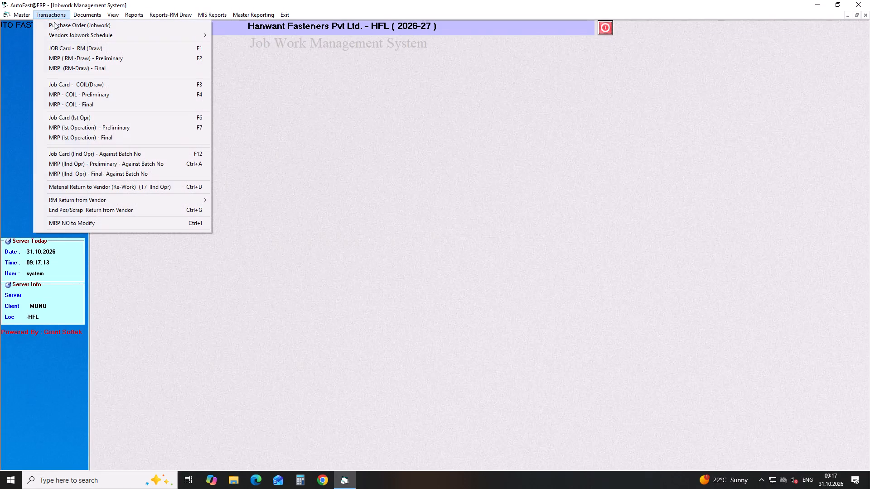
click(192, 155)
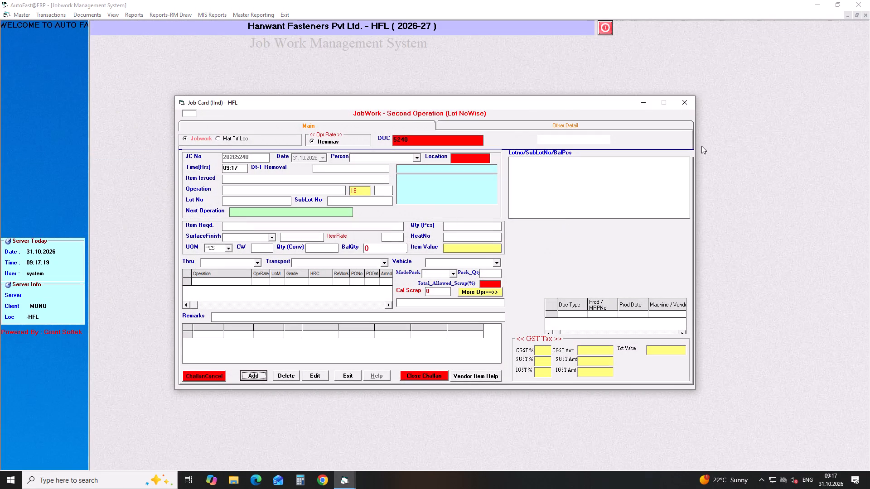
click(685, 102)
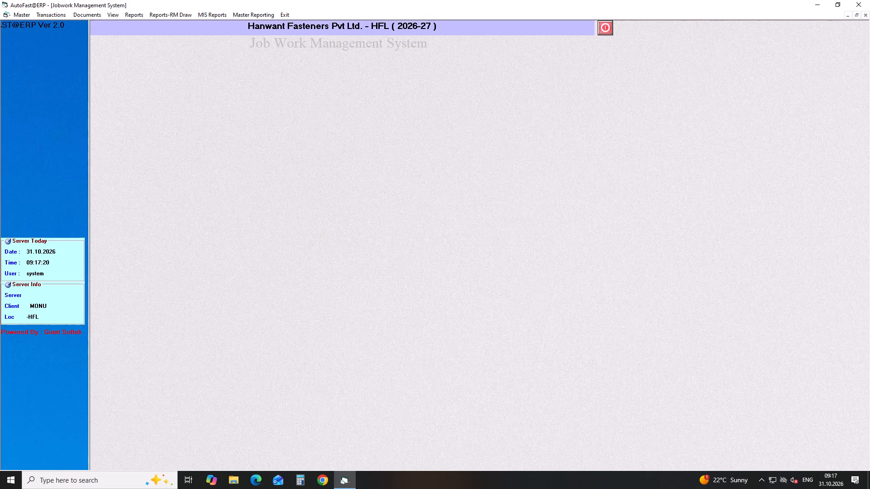
Leave the job work module, switch to Production Management and open the Item Issue to Machine (IInd Opr) form.
click(284, 15)
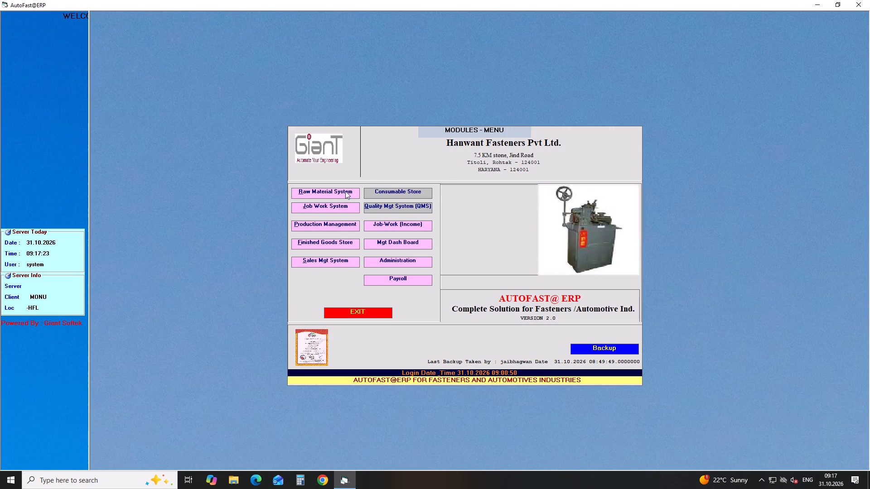
click(327, 229)
click(46, 16)
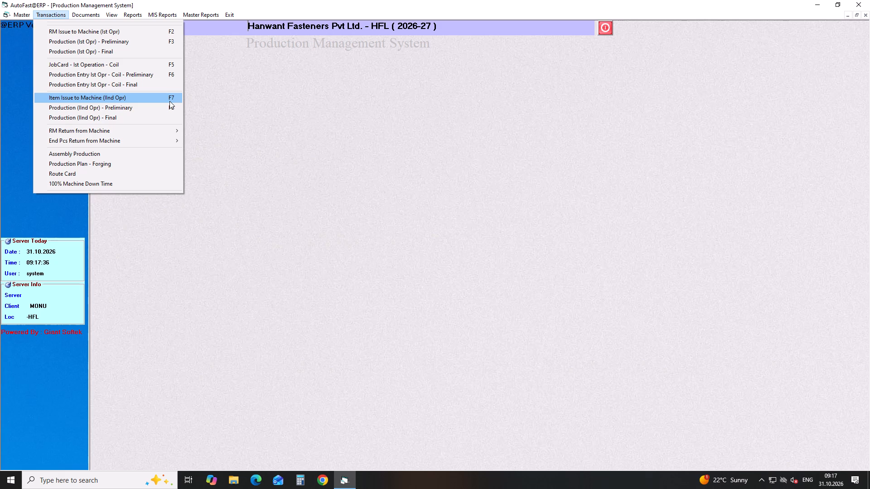
click(169, 101)
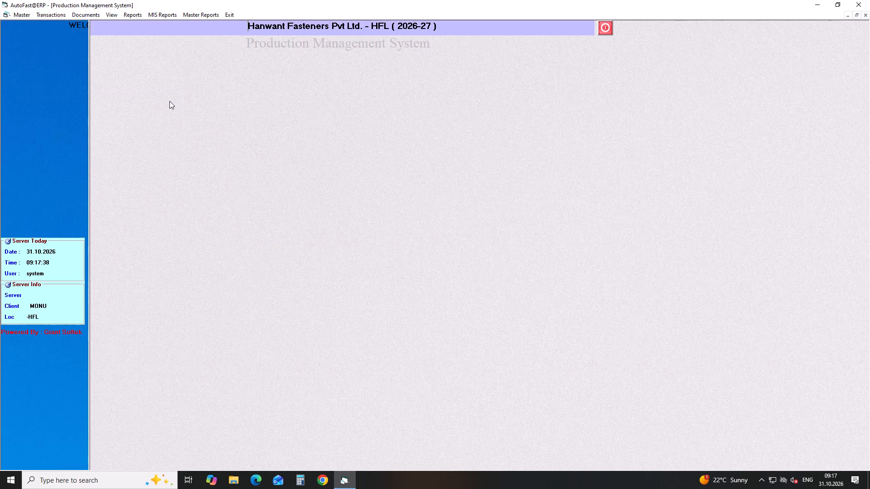
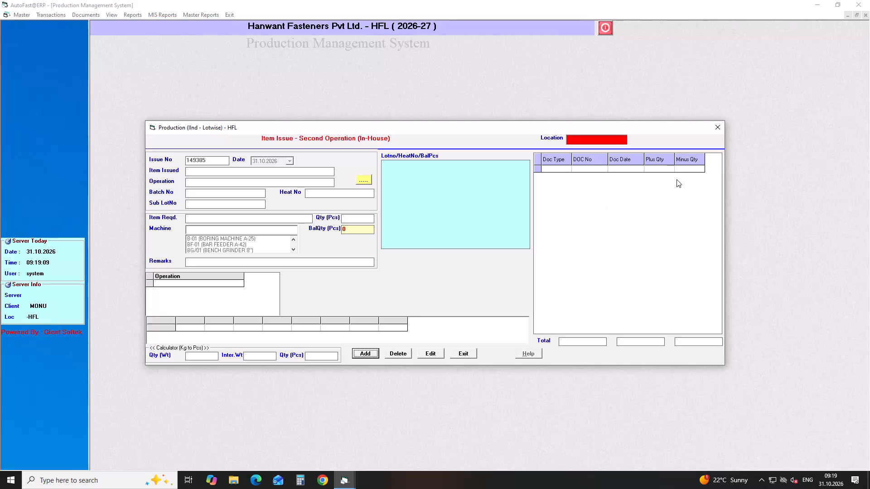
Close the second-operation item issue form and open the JobCard - Ist Operation - Coil form.
click(716, 128)
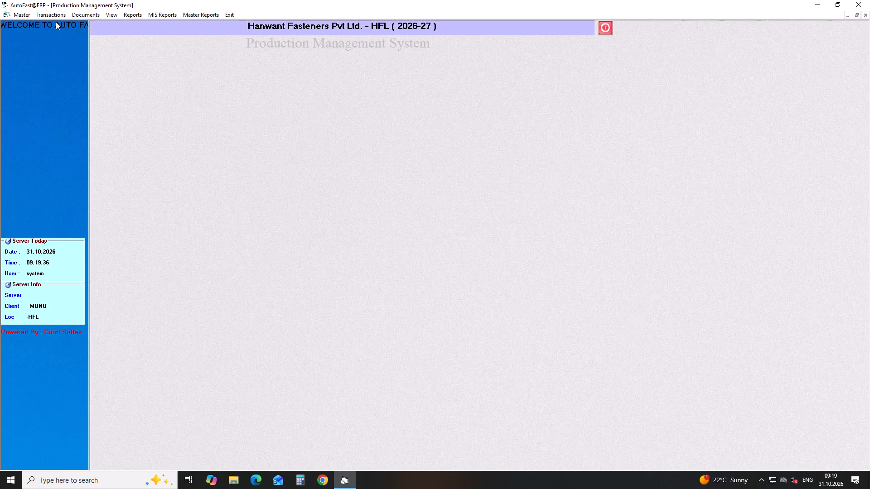
click(43, 16)
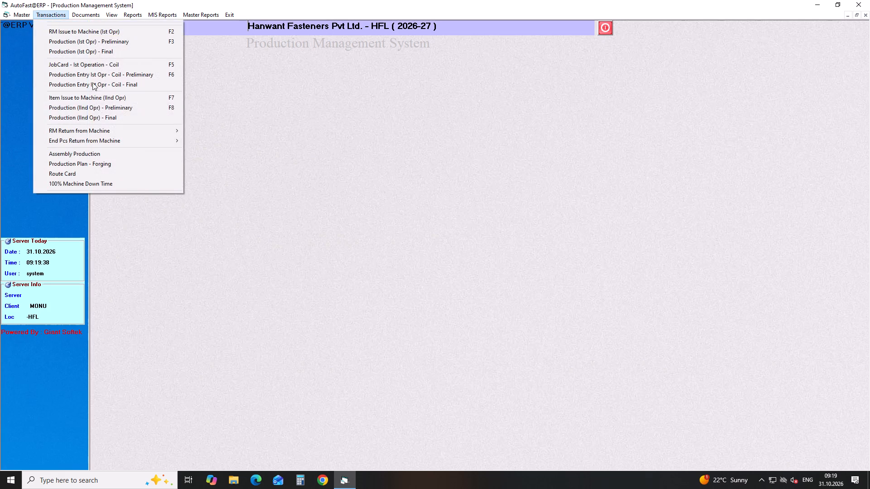
click(126, 68)
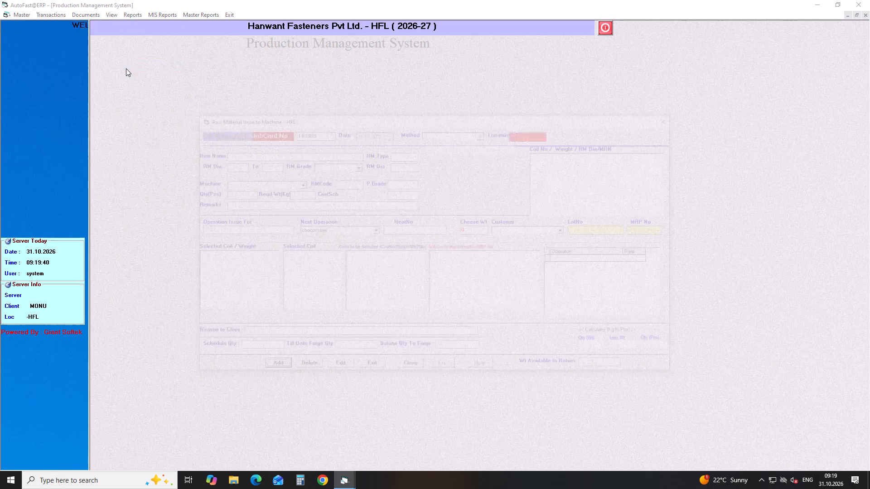
Start a new first-operation job card dated 30.10.2026 with FORGING as the method.
key(Return)
key(Return)
key(Down)
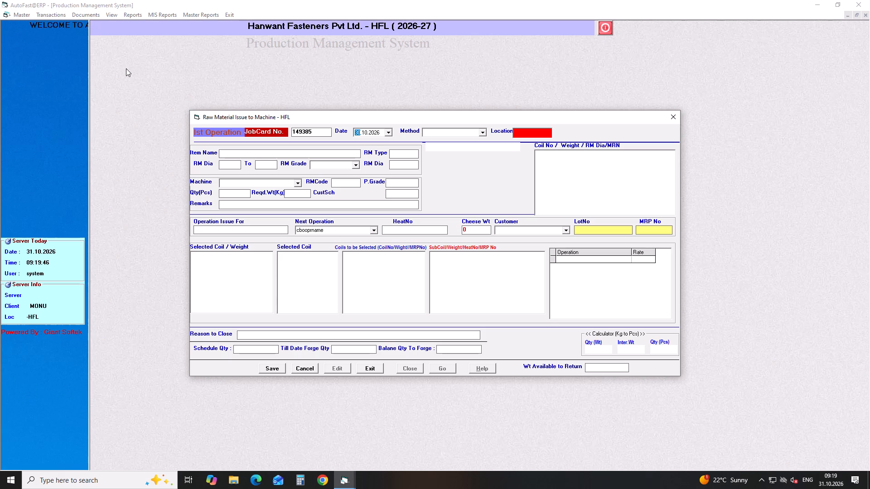
key(Return)
key(Down)
key(Return)
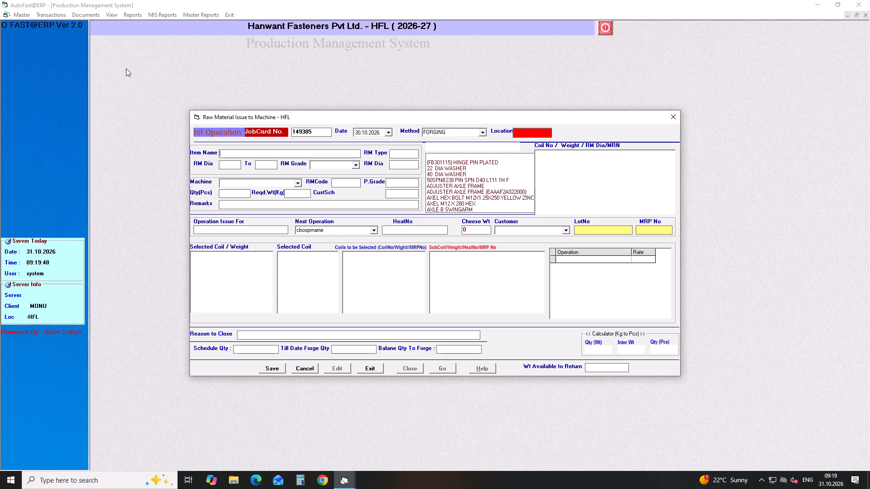
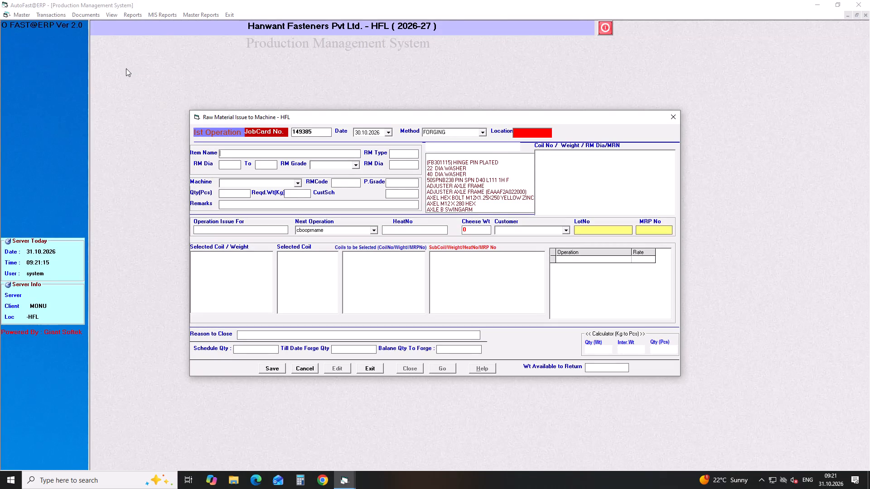
Choose BOLT FLANGE 6X8MM as the job card's item, with COIL as the raw material type.
text(bolt)
key(space)
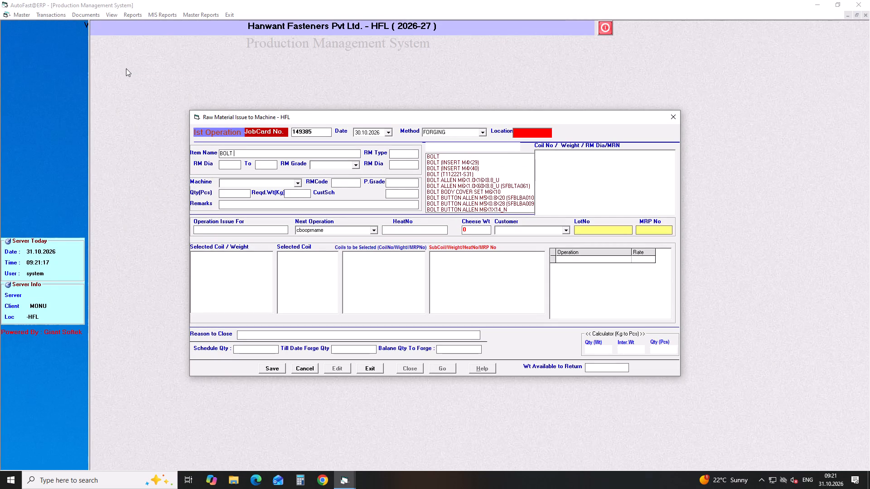
text(flange)
key(space)
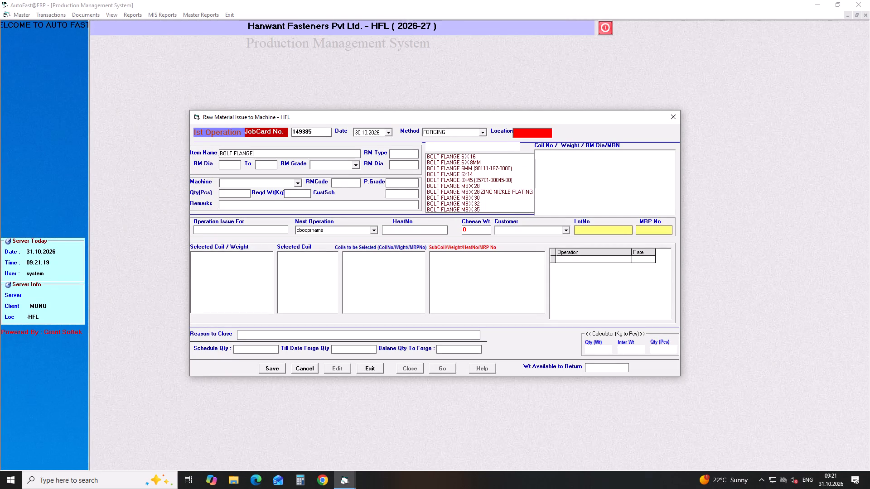
key(6)
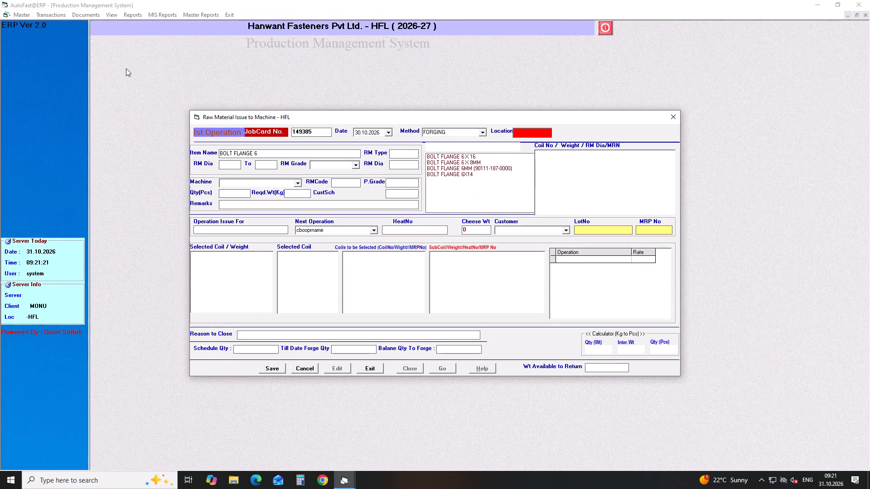
key(Down)
key(Down)
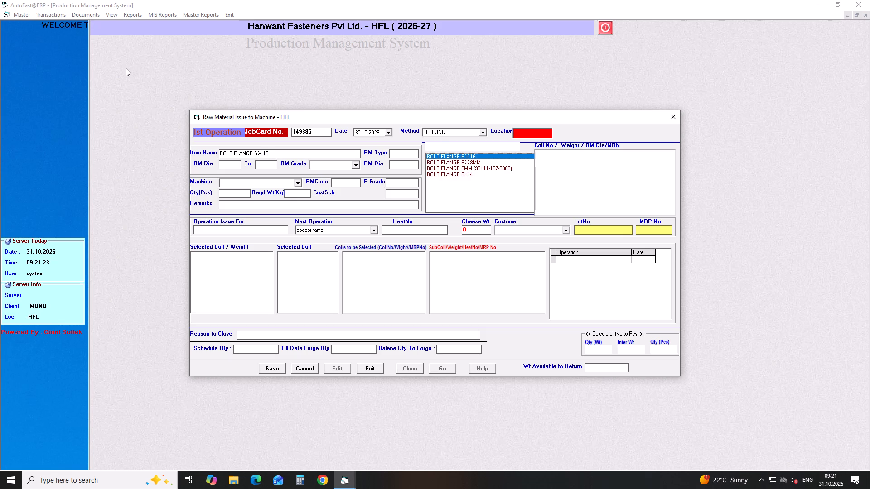
key(Down)
key(Return)
key(Return)
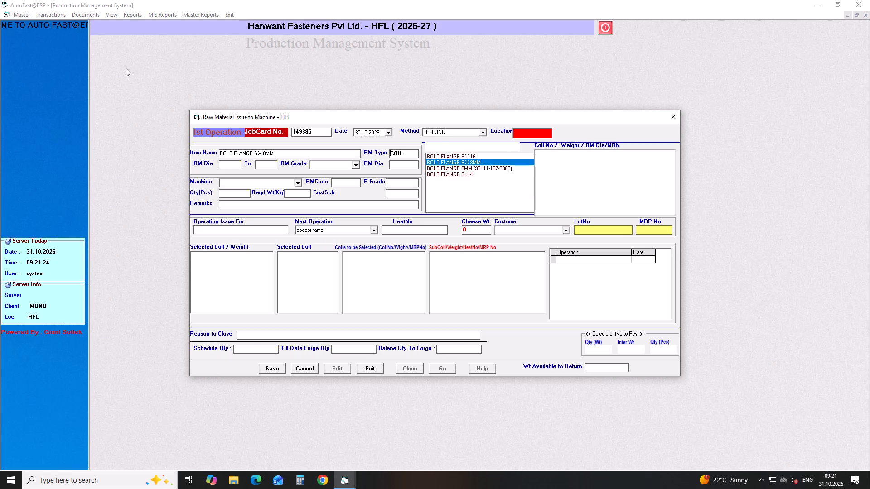
Set the RM grade to 10B21 and load the coils available for the item.
key(Return)
key(Down)
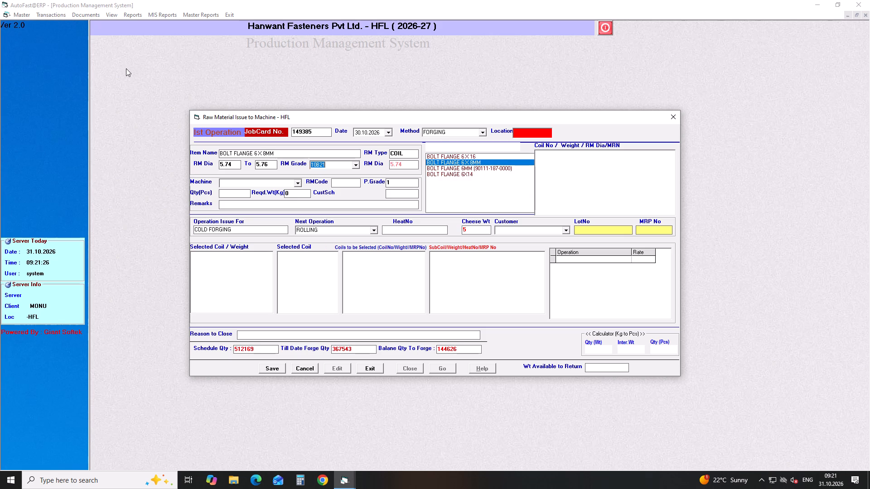
key(Return)
key(Return)
Assign machine H-6 (HEADER 1/4") to the job card.
key(Down)
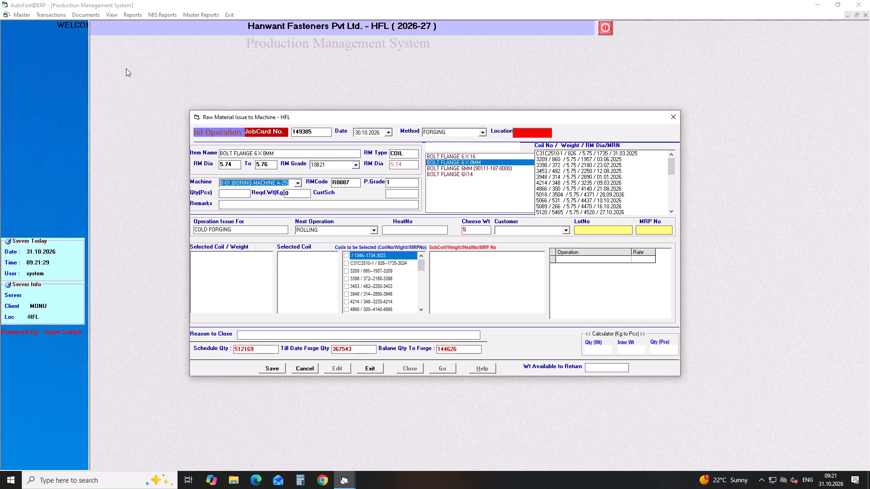
key(BackSpace)
key(h)
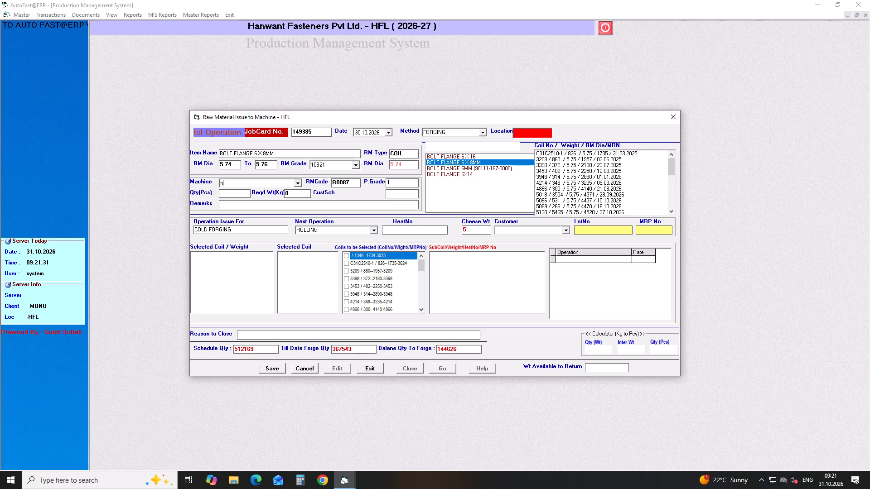
key(Down)
key(Down)
key(Down)
key(Down)
key(Down)
key(Down)
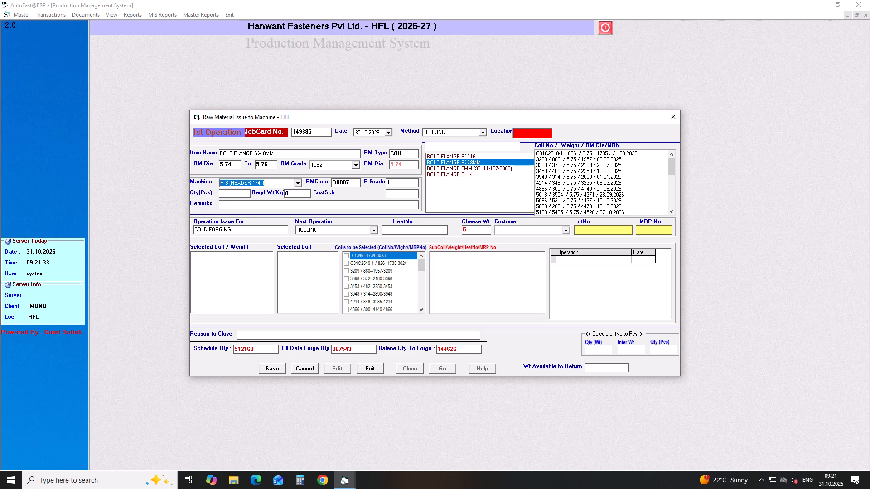
key(Return)
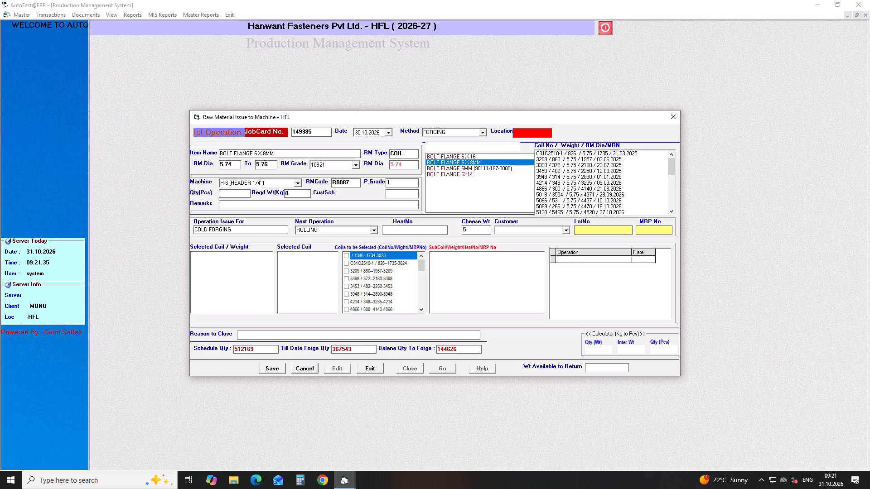
Enter a quantity of 27135 pcs and accept ROLLING as the next operation.
text(271)
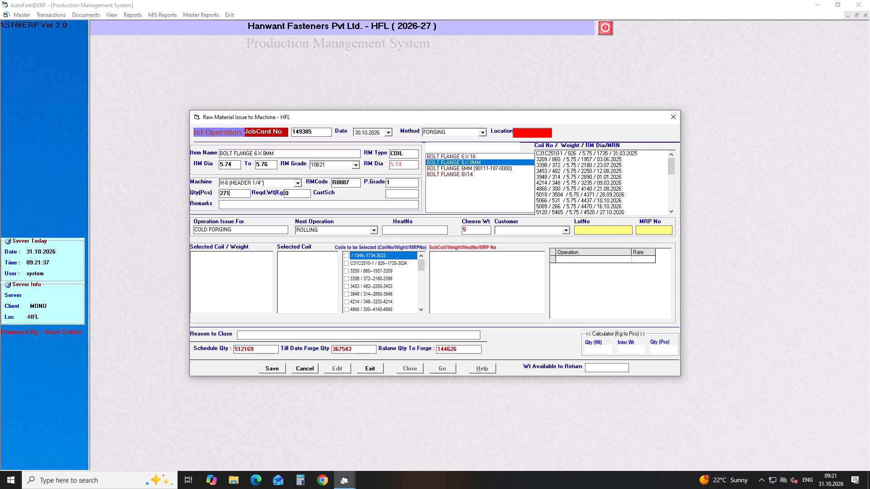
text(35)
key(Return)
key(Return)
key(Return)
key(Return)
key(Return)
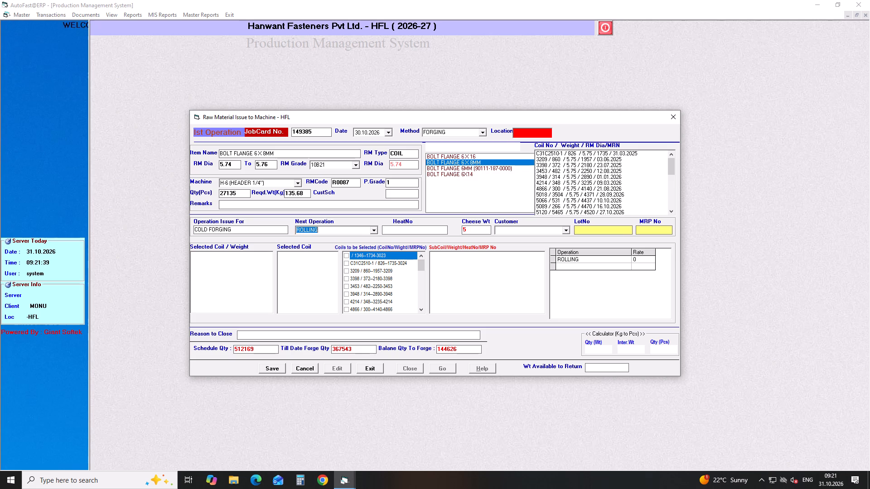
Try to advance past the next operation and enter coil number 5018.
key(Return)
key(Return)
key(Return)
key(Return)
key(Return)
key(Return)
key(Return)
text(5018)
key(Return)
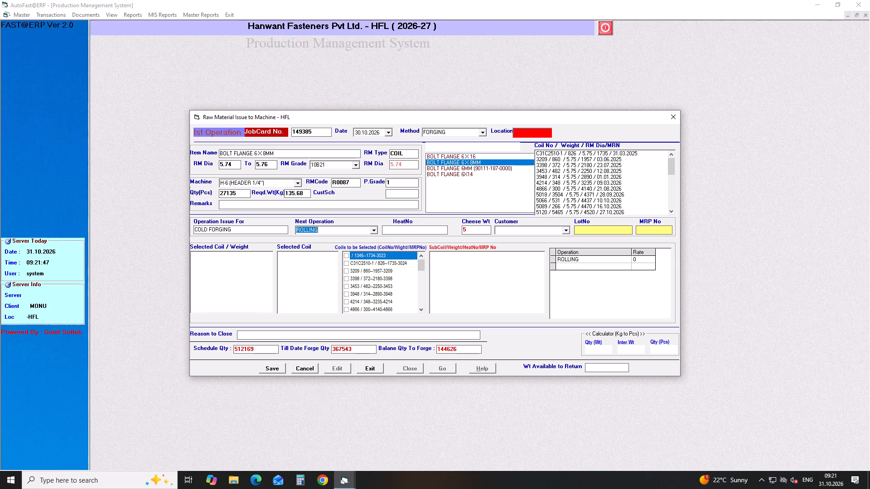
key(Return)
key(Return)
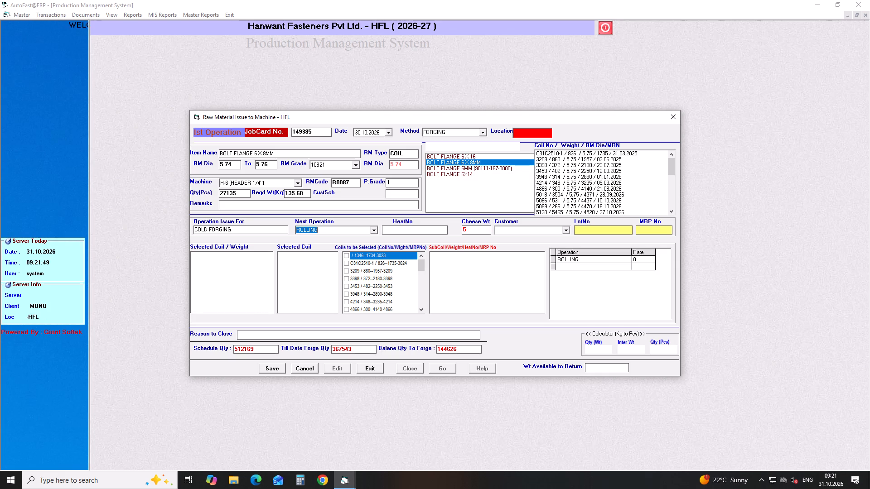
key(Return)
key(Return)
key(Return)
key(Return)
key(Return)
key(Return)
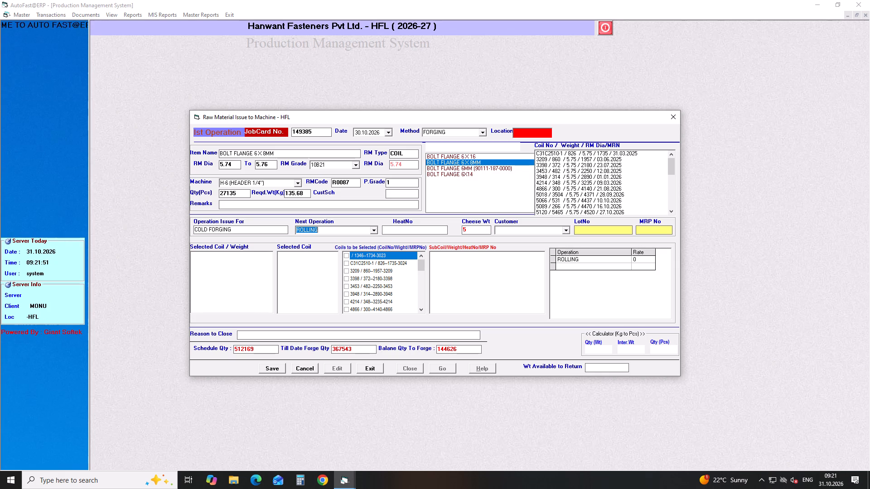
Look for coil 5018 among the coils available for selection and switch to Calculator.
click(421, 311)
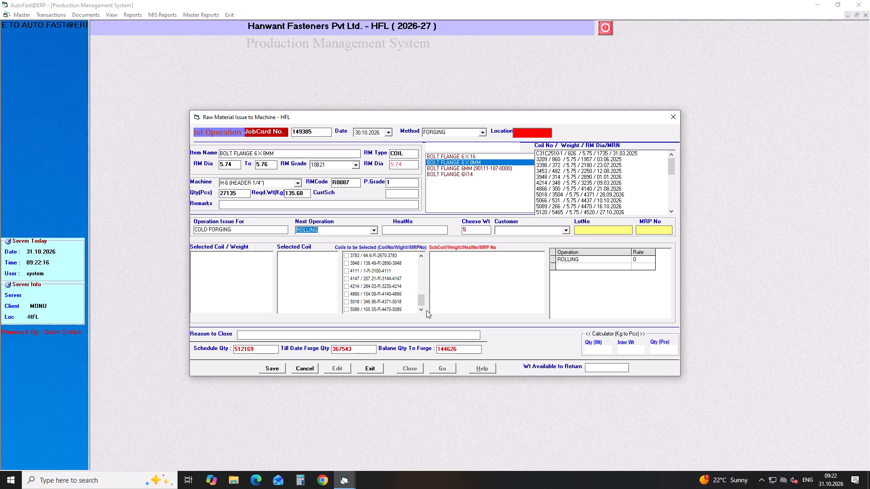
click(298, 481)
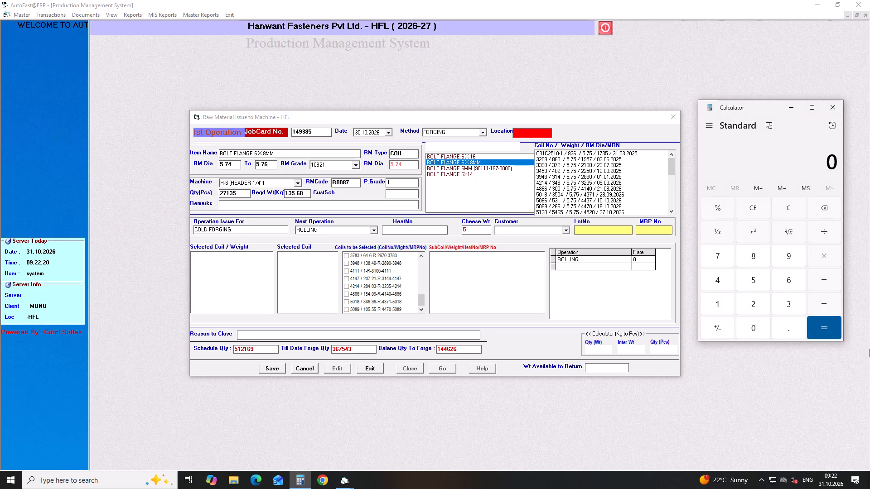
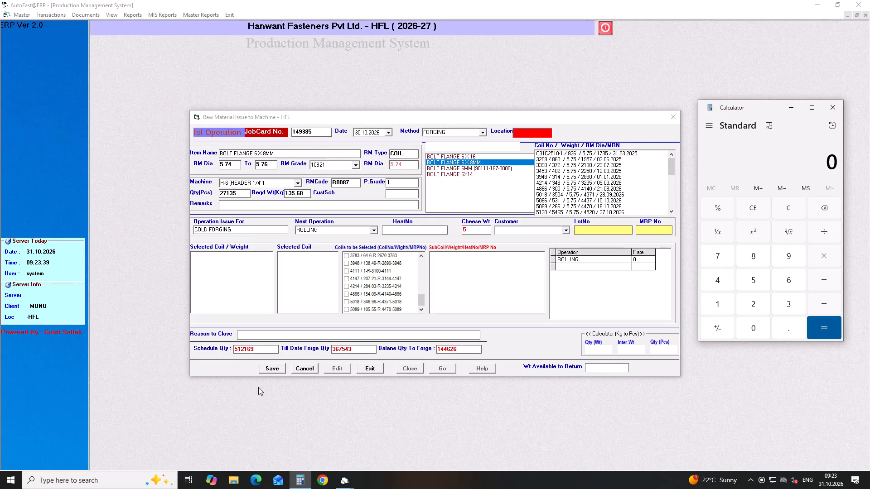
Enter 27137 in the calculator as the first figure of a calculation.
key(3)
key(BackSpace)
text(27137)
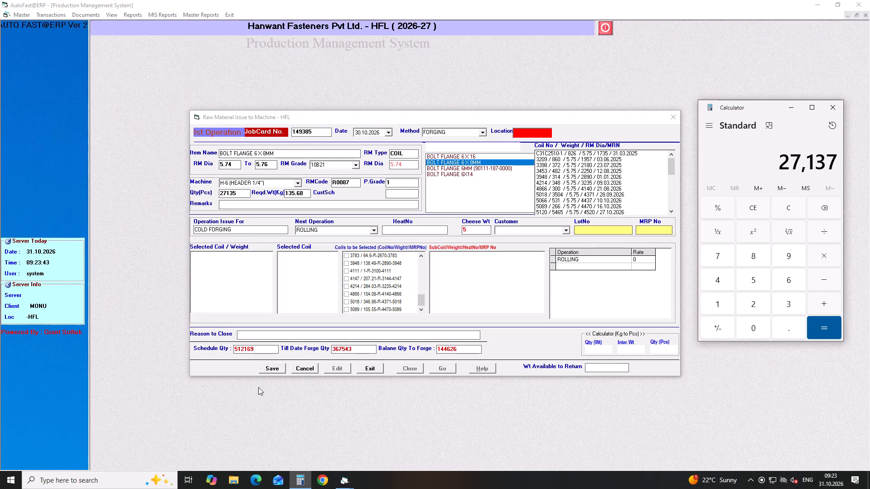
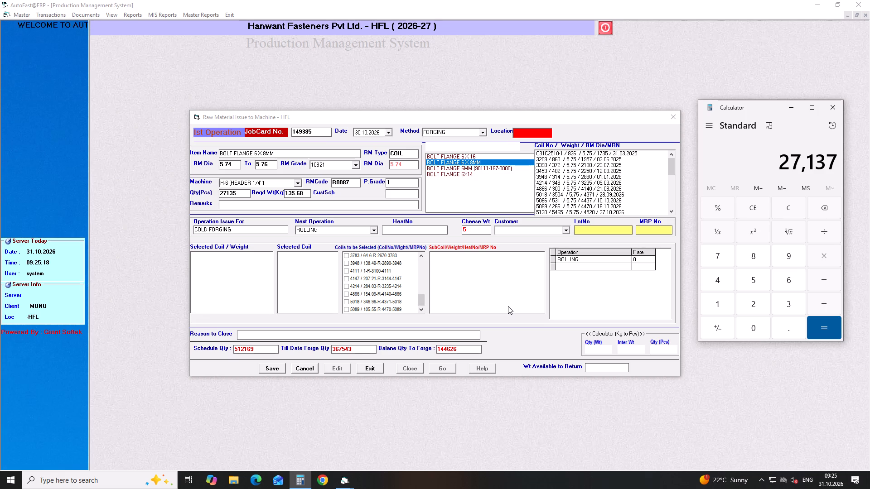
Add 23850 to the 27137 already entered in the calculator.
text(+23820)
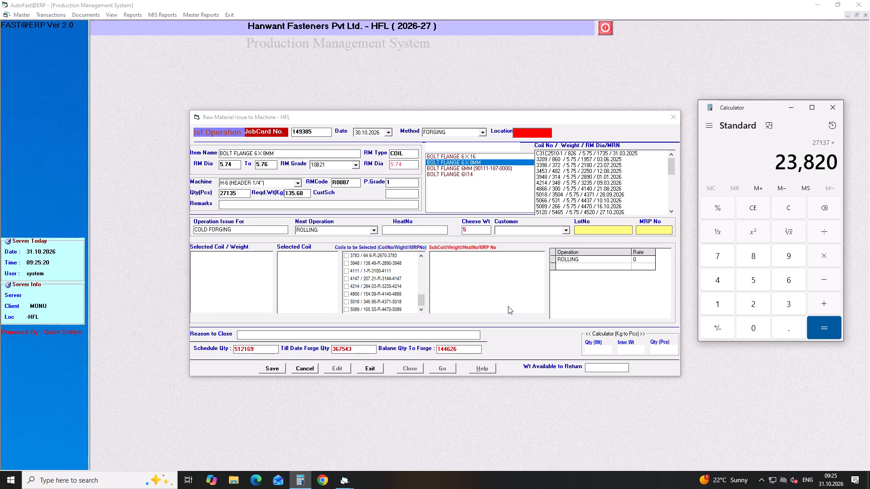
key(BackSpace)
key(BackSpace)
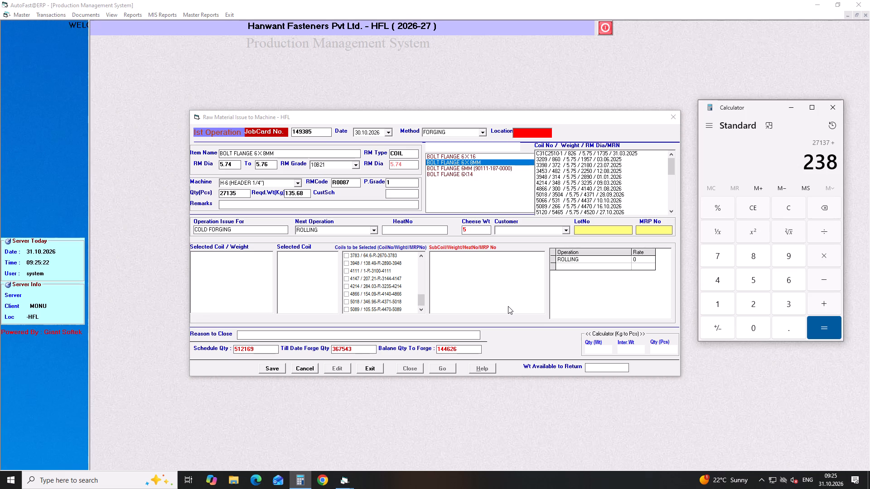
text(50)
key(Return)
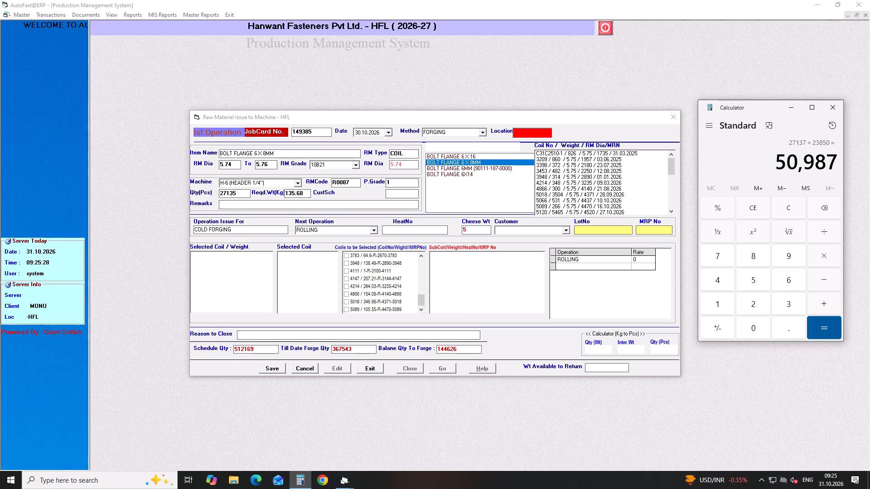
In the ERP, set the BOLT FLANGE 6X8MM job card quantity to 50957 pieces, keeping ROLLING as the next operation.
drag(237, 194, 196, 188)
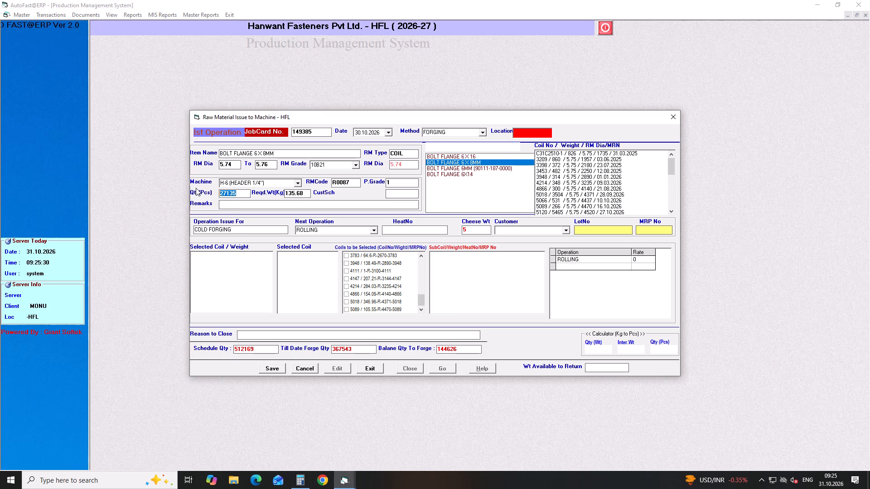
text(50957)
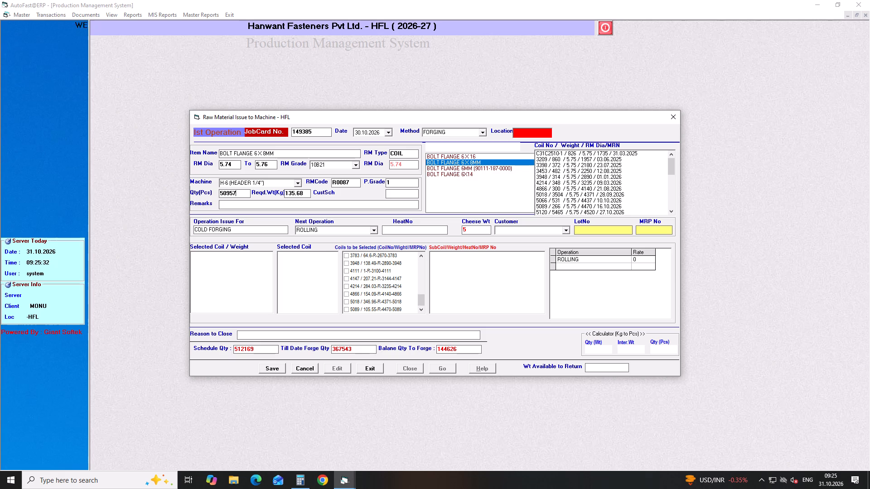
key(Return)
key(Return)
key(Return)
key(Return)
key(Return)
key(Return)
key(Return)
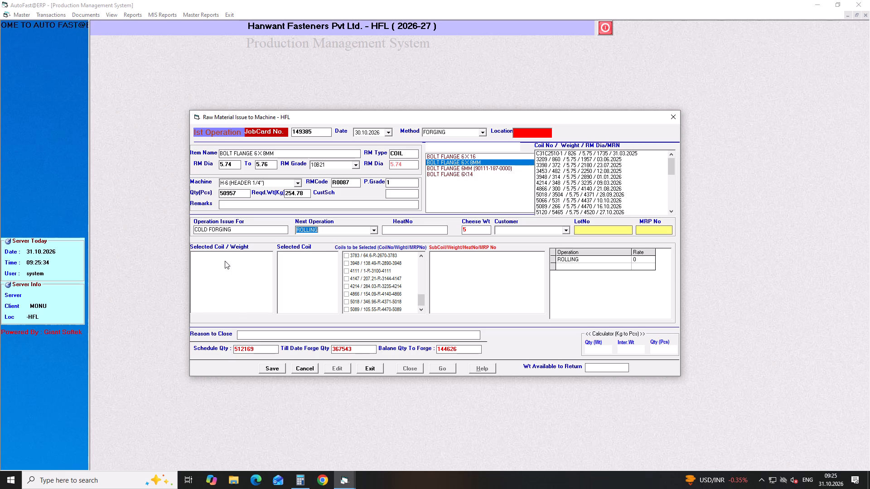
Check the calculator sum and correct the job card quantity to 50987 pieces, keeping ROLLING as the next operation.
click(306, 485)
click(306, 485)
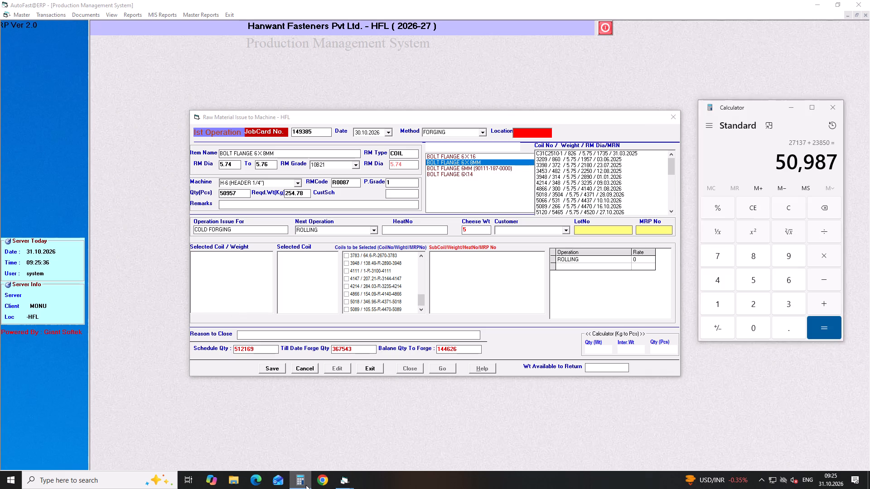
click(241, 195)
key(BackSpace)
key(BackSpace)
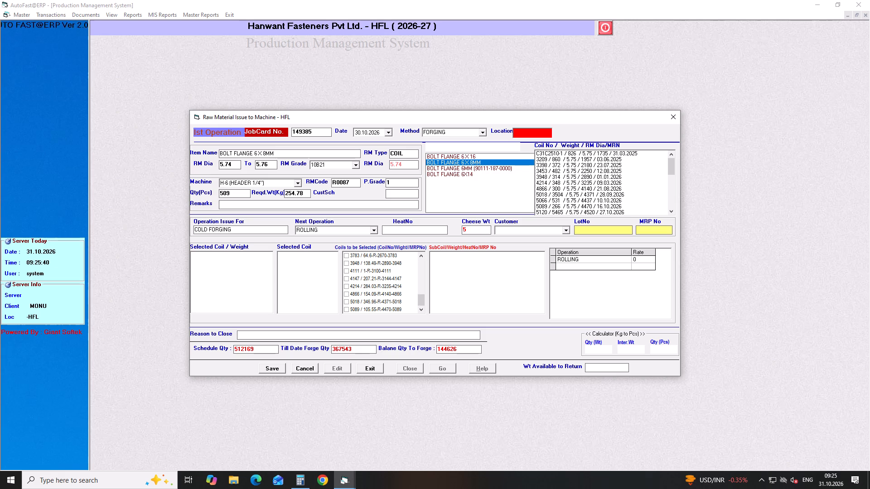
text(87)
key(Return)
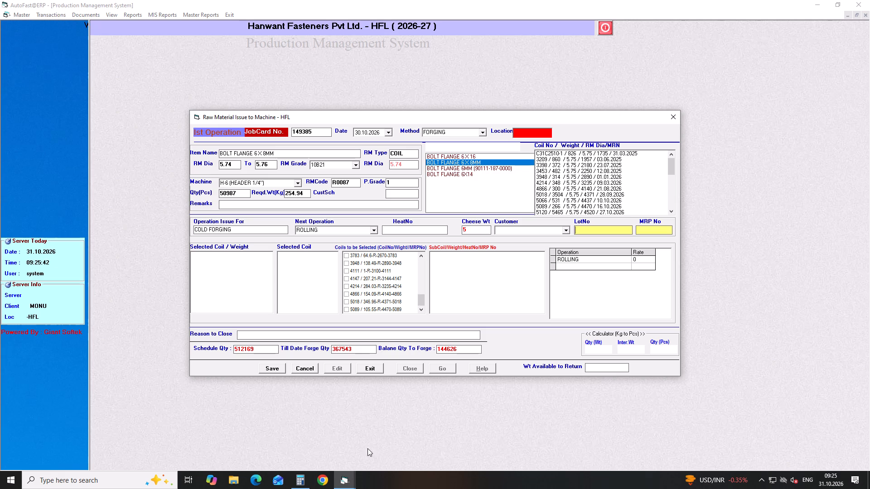
click(297, 479)
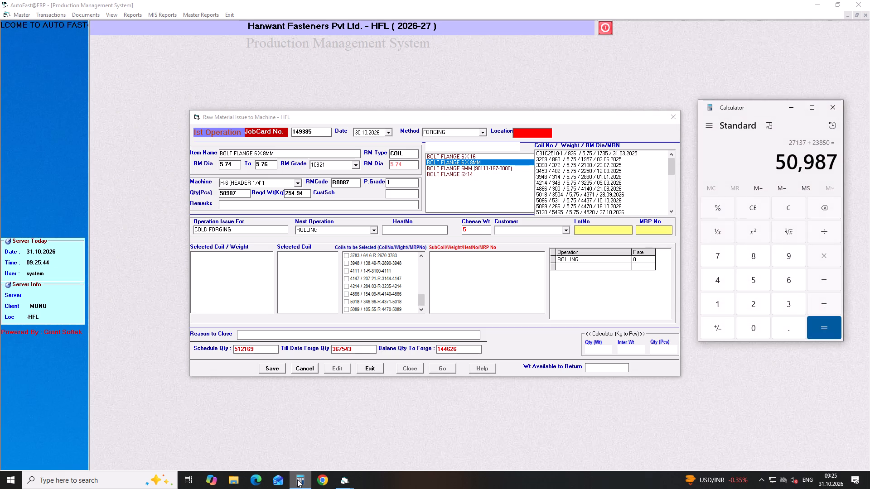
click(297, 479)
key(Return)
key(Return)
key(Return)
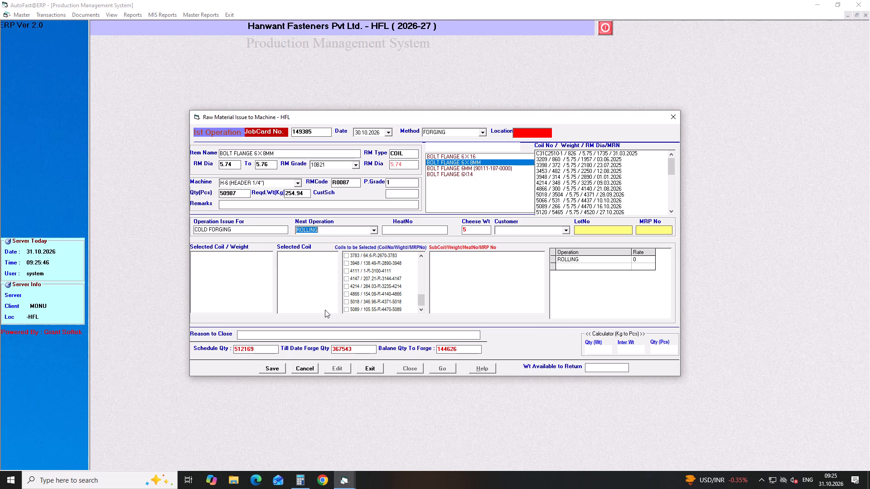
key(Return)
key(Return)
key(Return)
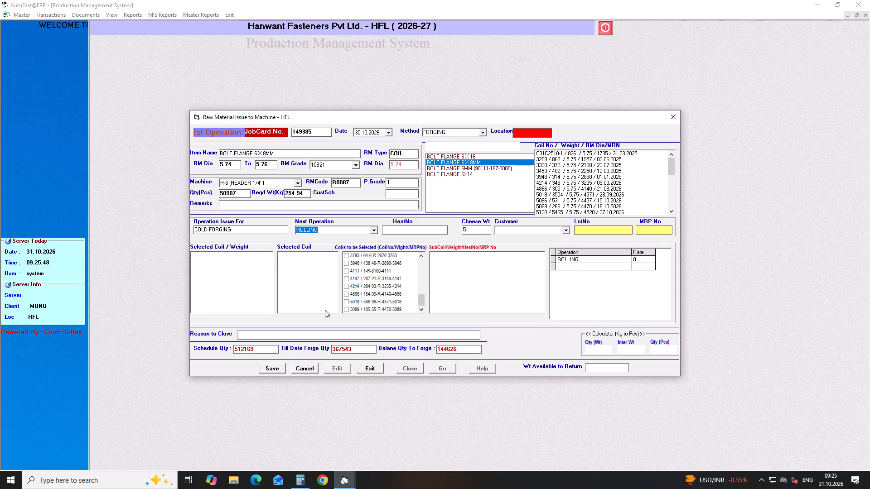
Select coil 5018 with sub-coil 5018-10R for the BOLT FLANGE 6X8MM job card and save it.
click(348, 302)
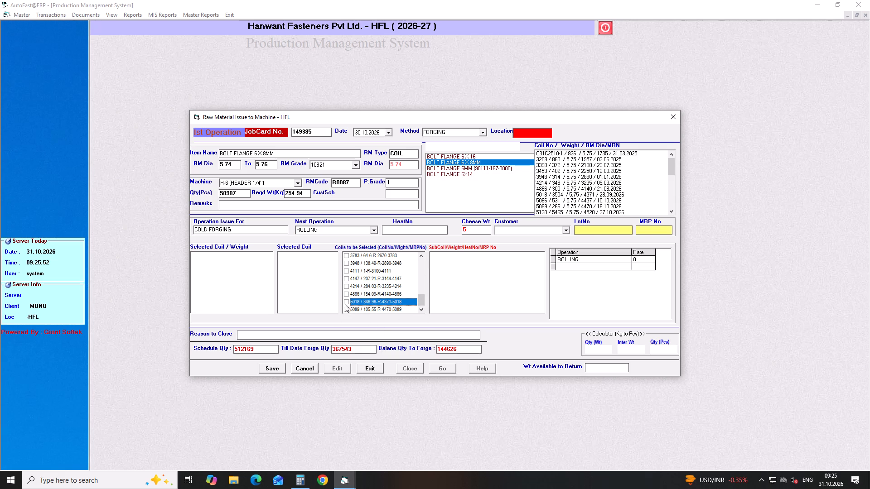
click(346, 303)
click(436, 257)
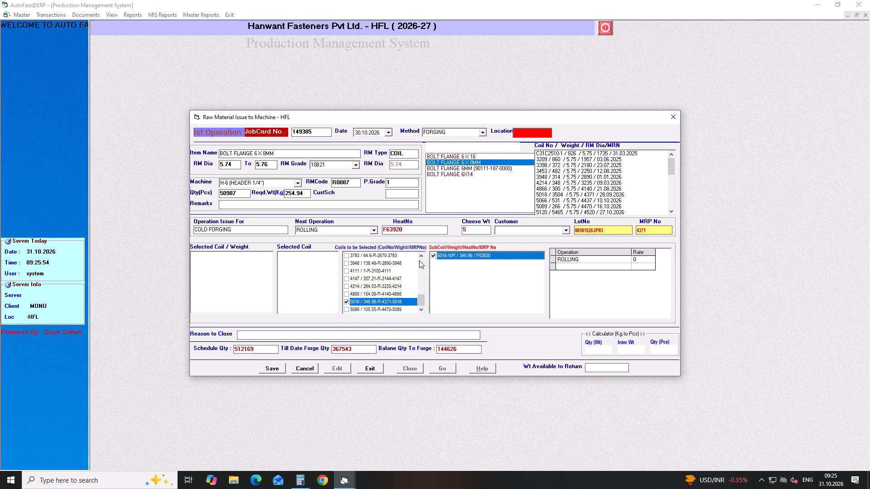
click(276, 369)
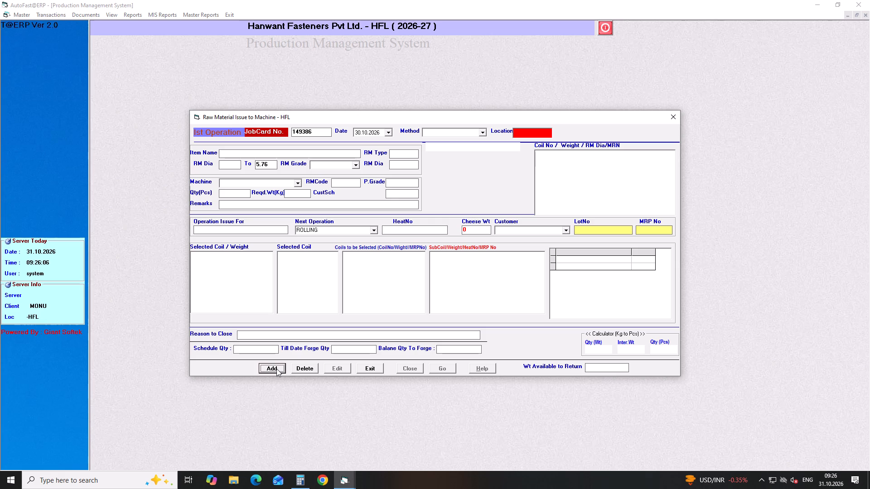
Add a first-operation job card dated 30.10.2026 with method FORGING for item SCREW PAN 5X12.
key(Return)
key(Return)
key(Return)
key(Down)
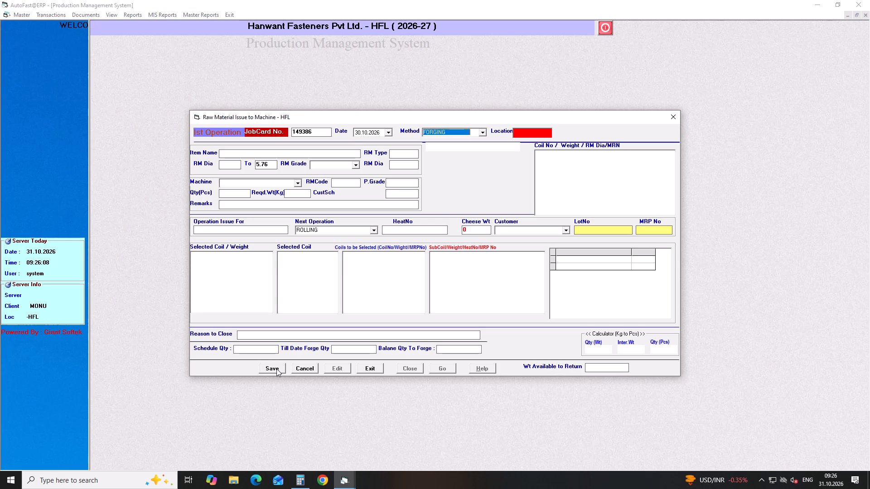
key(Return)
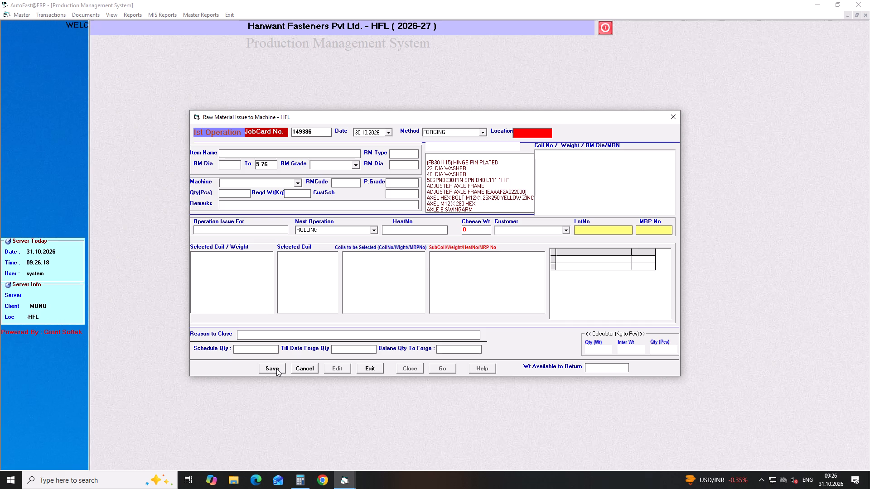
key(Return)
text(screw pan)
key(space)
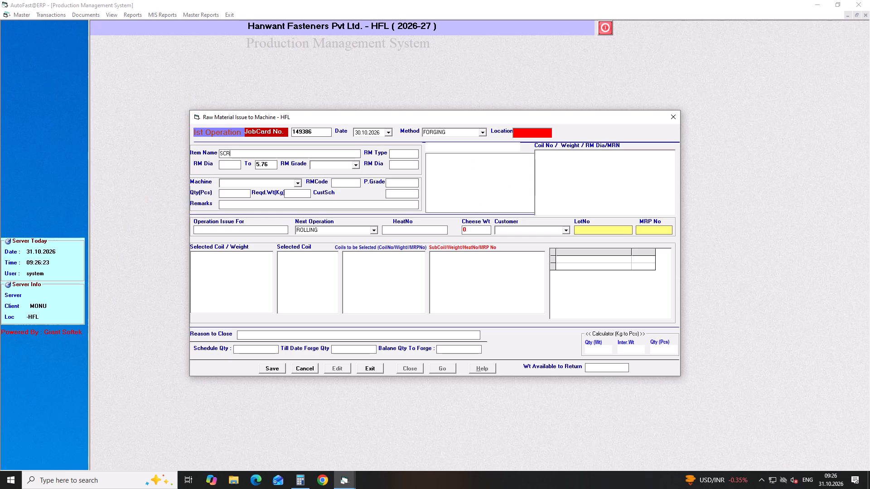
key(Down)
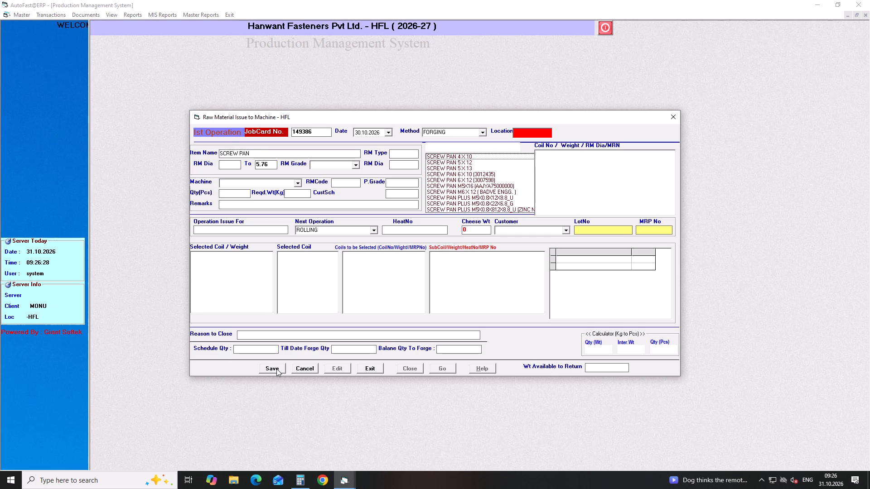
key(Down)
key(Down)
key(Return)
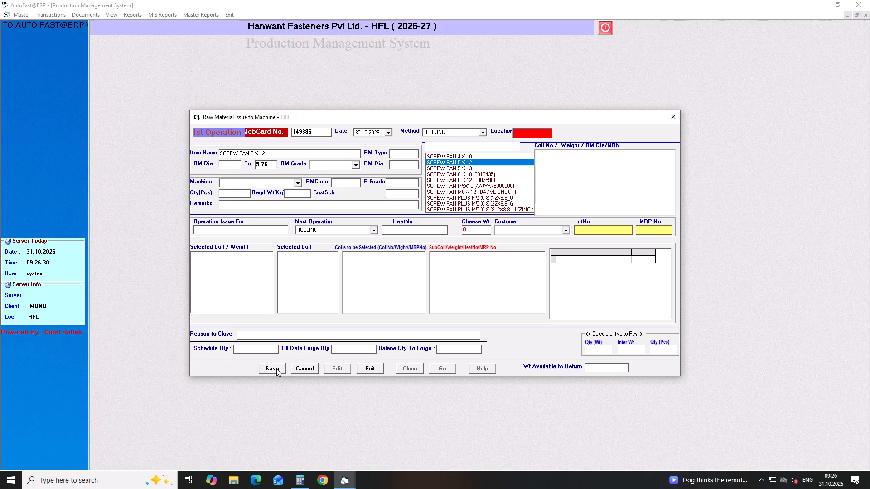
key(Return)
Set the SCREW PAN 5X12 job card's RM grade to 10B21 and machine to H-7 (HEADER 5MM).
key(Return)
key(Down)
key(Return)
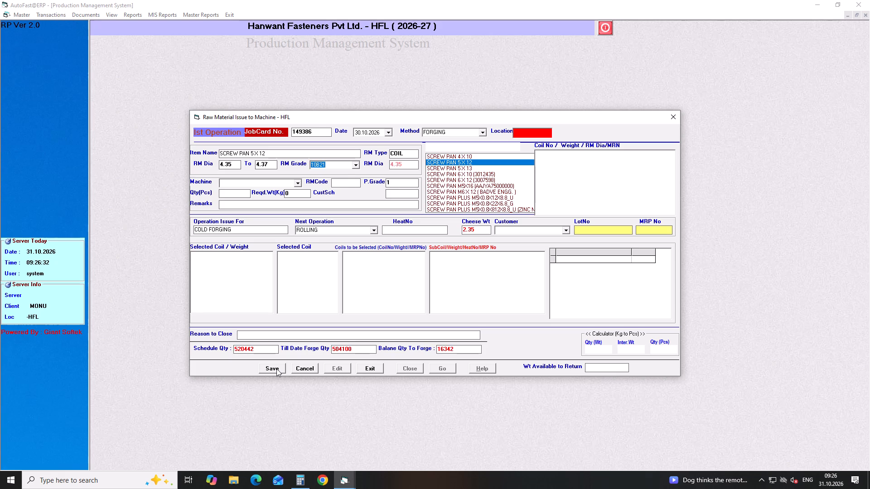
key(Return)
key(Down)
key(Down)
key(Return)
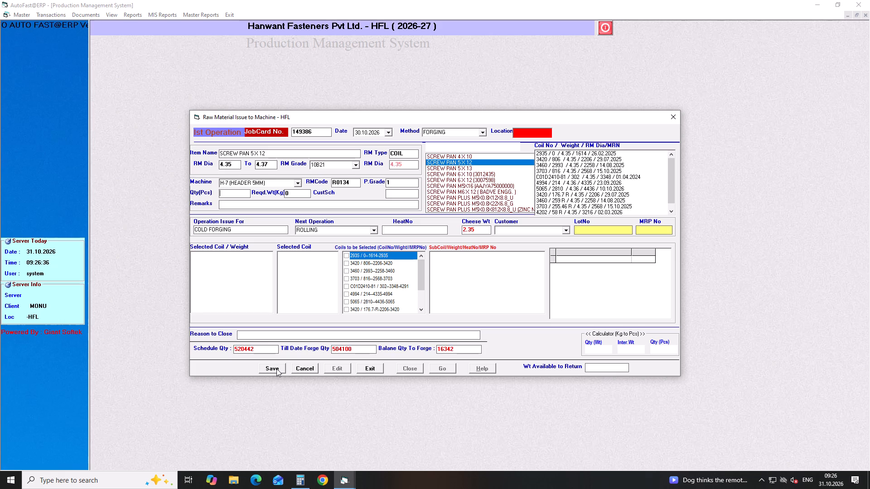
Enter a quantity of 51600 pieces and add ROLLING as the next operation on the SCREW PAN 5X12 job card.
text(51600)
key(Return)
key(Return)
key(Return)
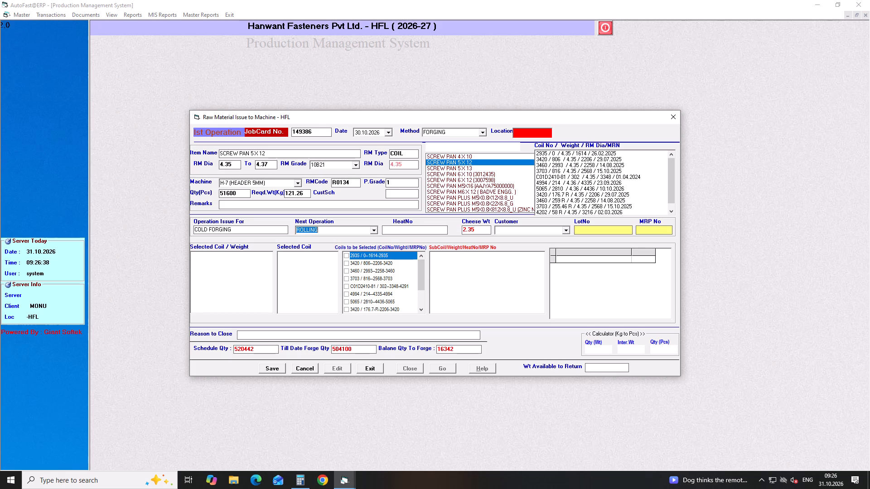
key(Return)
key(Return)
key(Return)
key(Return)
key(Return)
key(Return)
key(Return)
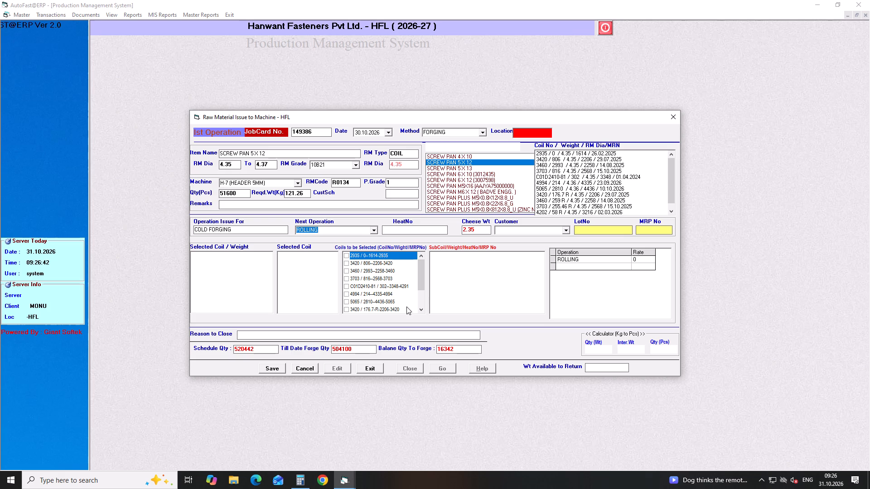
Select the returned coil 4994 with sub-coils 4994-18RRR and 4994-20R, and save the SCREW PAN 5X12 job card.
drag(420, 281, 421, 320)
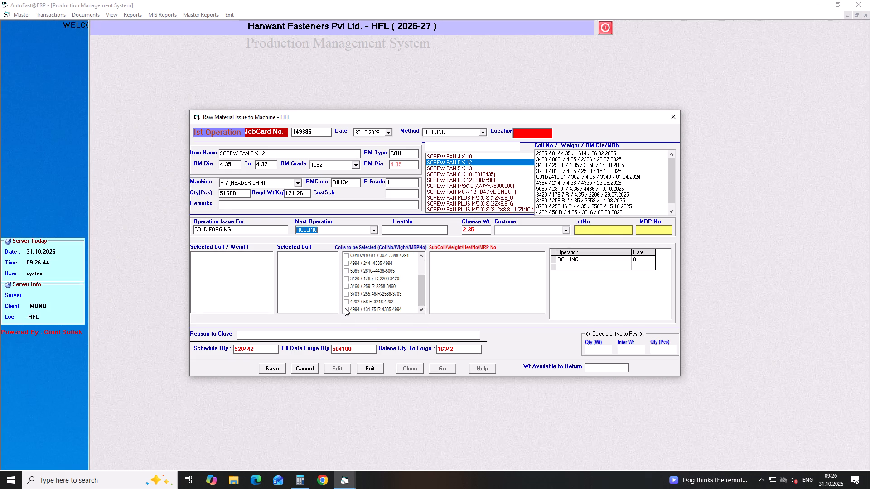
click(345, 308)
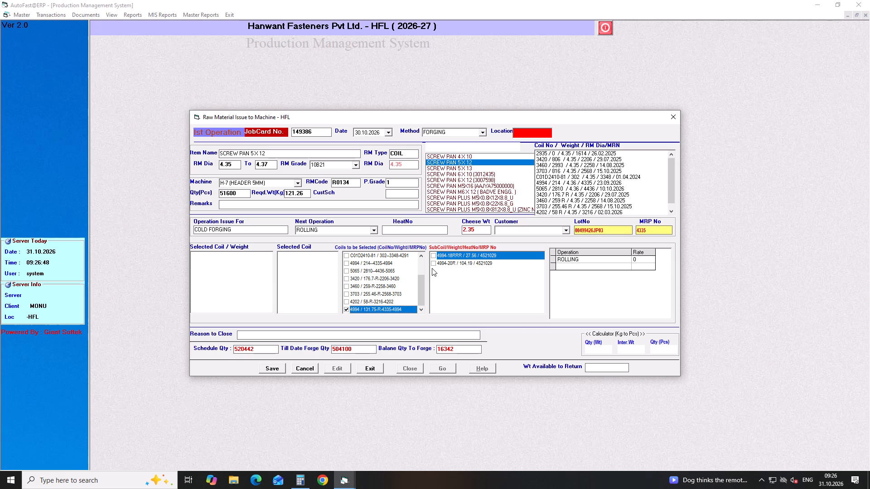
click(432, 254)
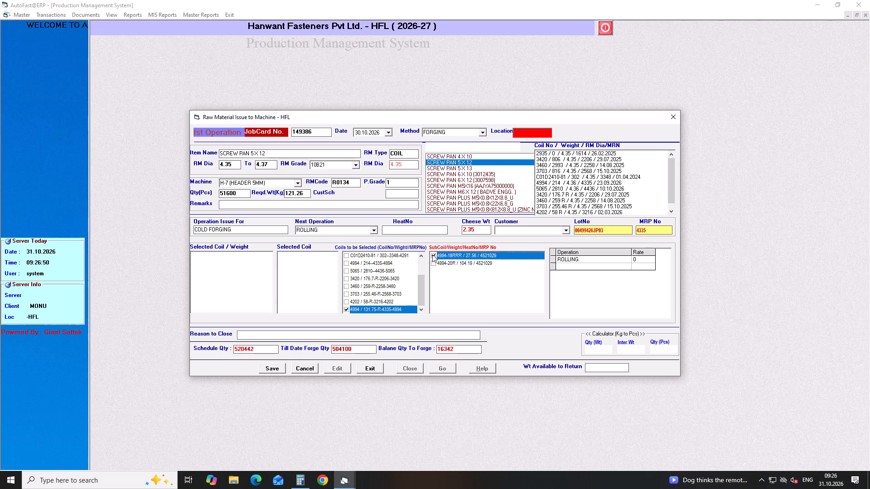
click(432, 264)
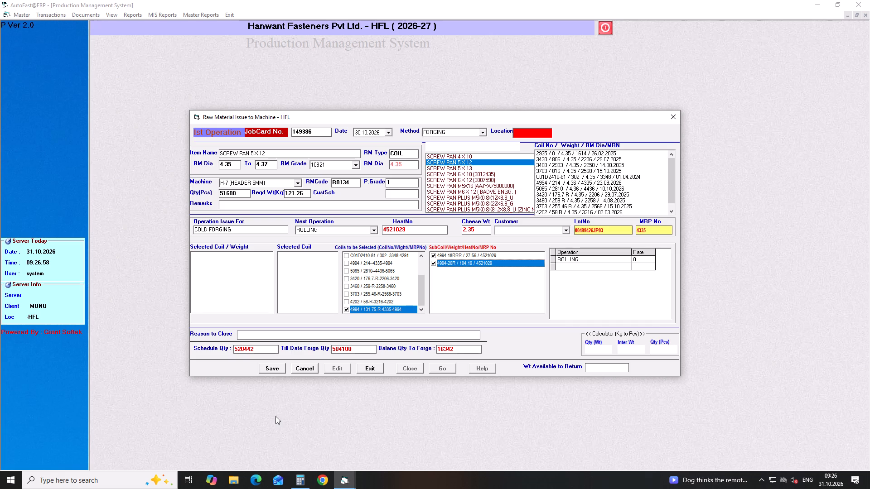
click(274, 371)
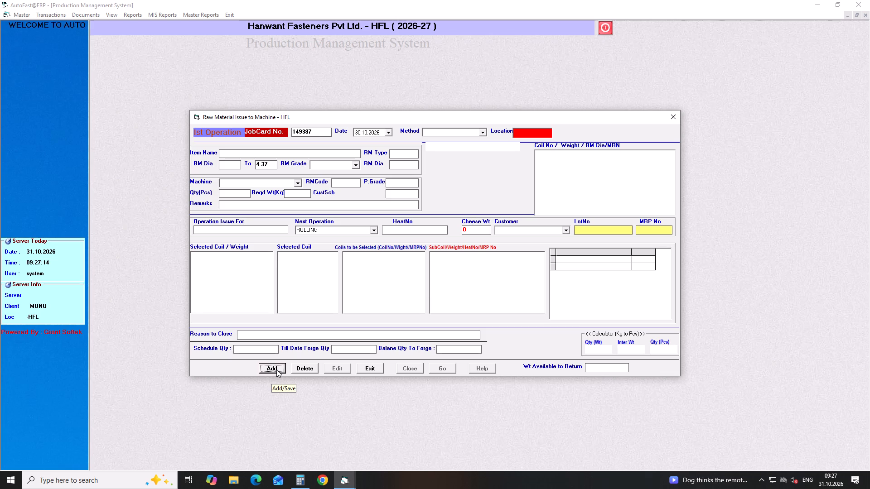
key(Return)
key(Return)
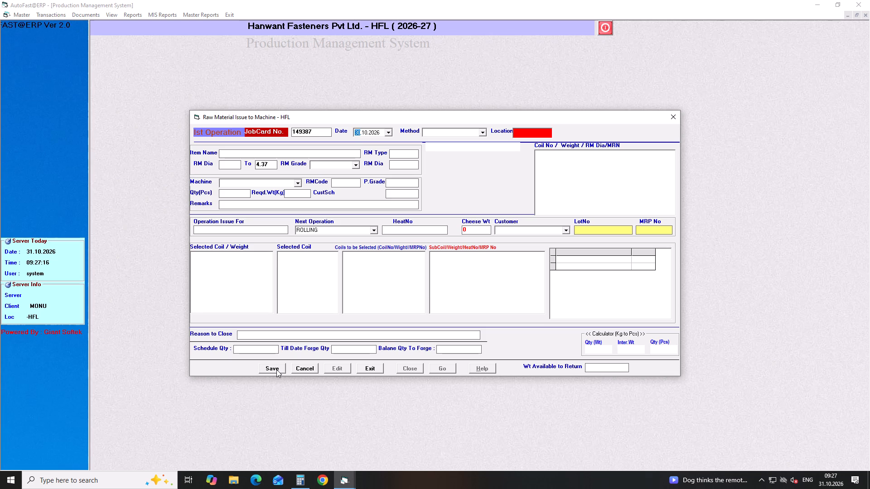
key(Return)
key(Down)
key(Return)
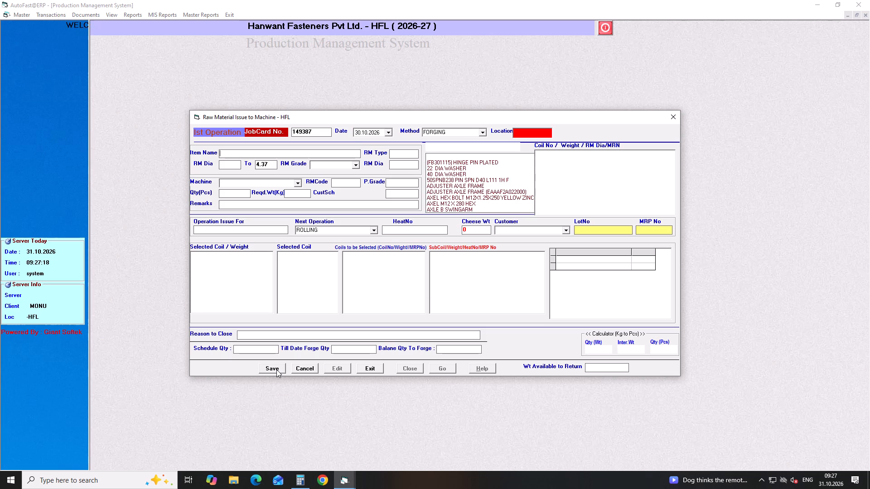
text(screw)
key(space)
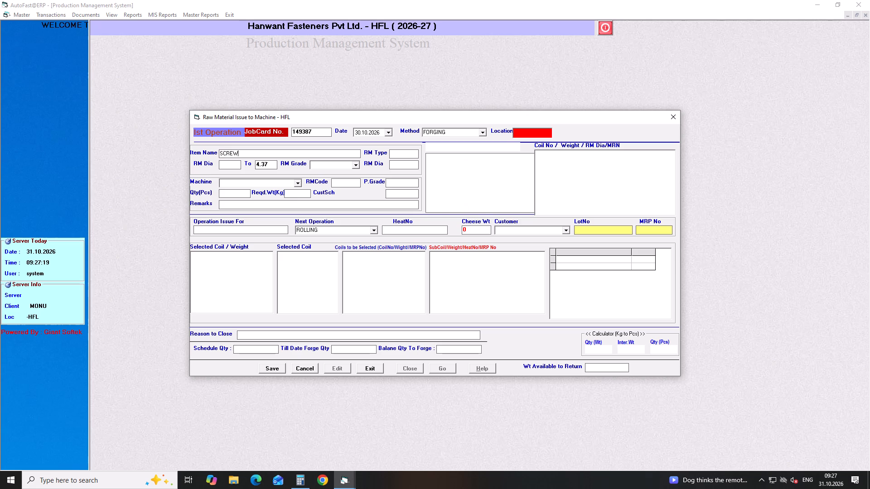
key(t)
key(Down)
key(Down)
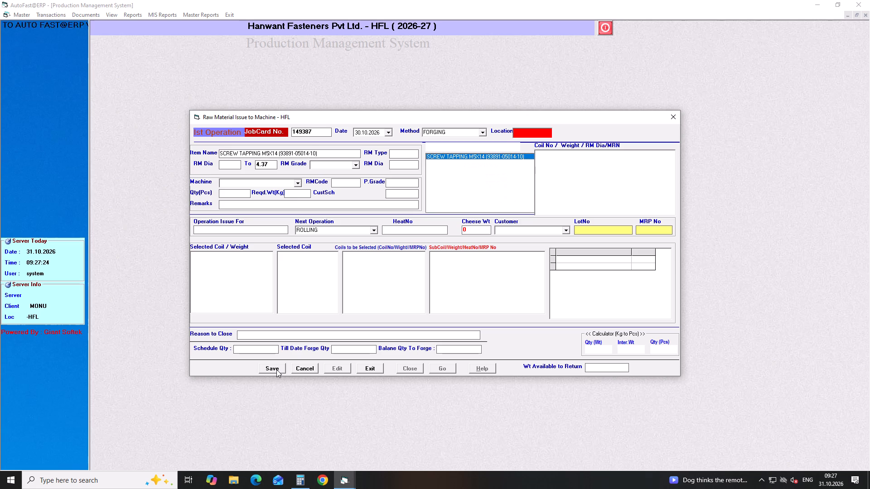
key(Return)
key(Return)
key(Return)
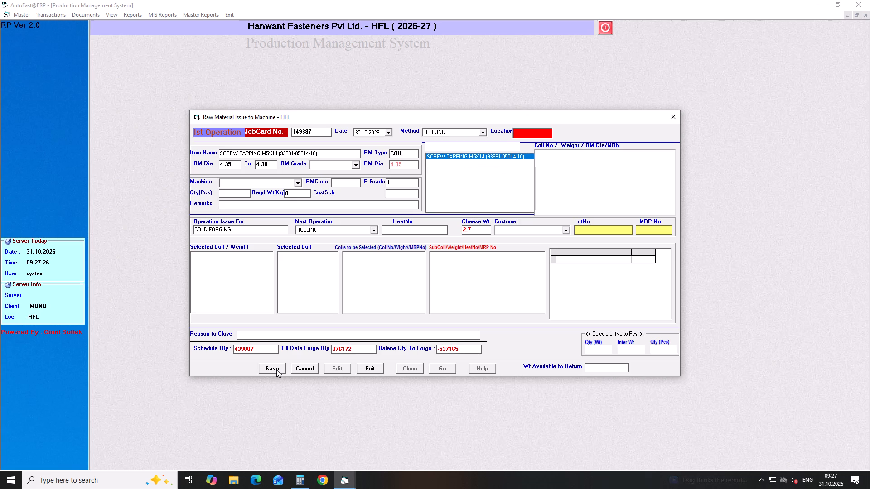
Set the SCREW TAPPING M5X14 job card's RM grade to 10B21 and machine to H-8 (HEADER 5MM).
key(Down)
key(Return)
key(Return)
key(Down)
key(Down)
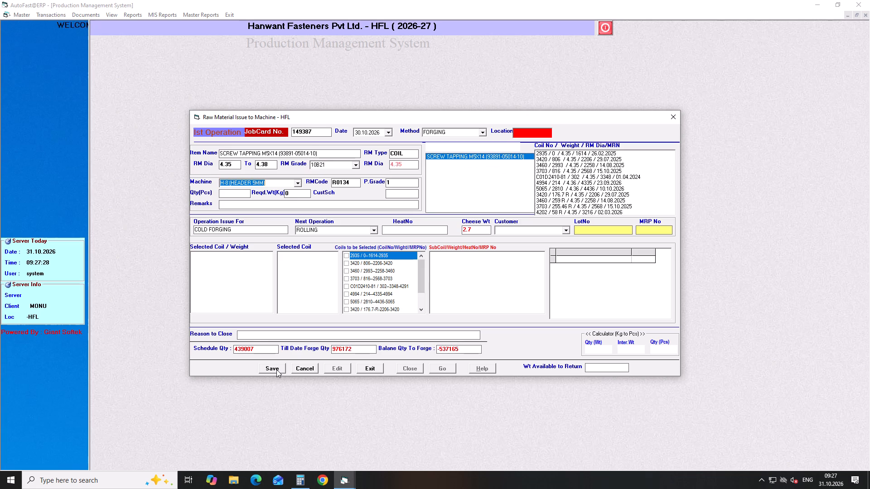
key(Return)
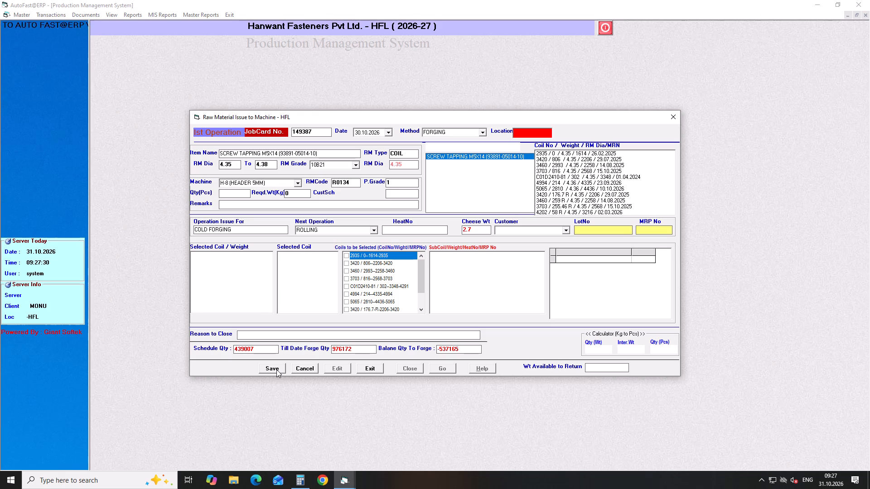
Enter a quantity of 25000 pieces and add ROLLING as the next operation on the SCREW TAPPING M5X14 job card.
text(25000)
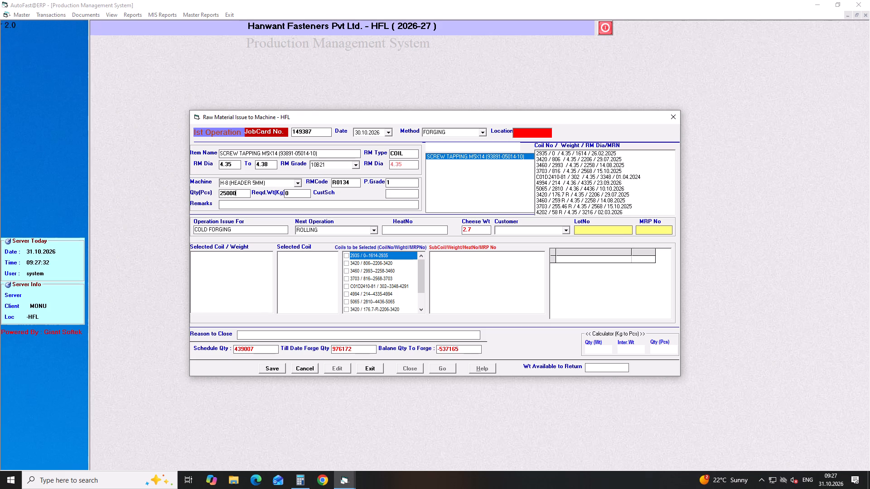
key(Return)
key(Return)
key(Return)
key(Return)
key(Return)
key(Return)
key(Return)
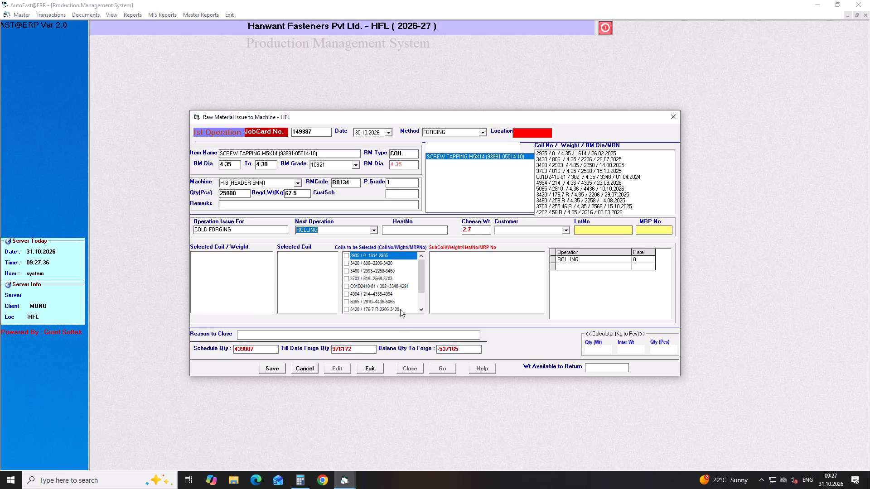
Select coil 4994 with sub-coil 4994-21, save the SCREW TAPPING M5X14 job card, and close the raw material issue form.
click(346, 293)
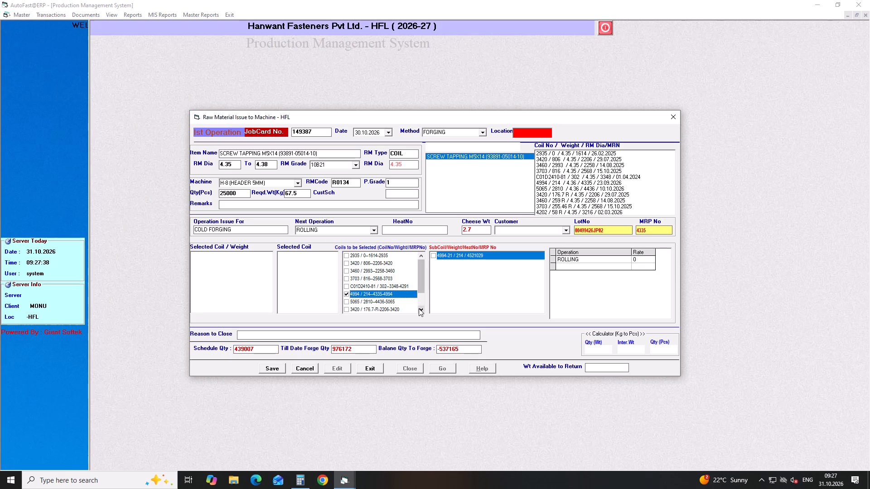
click(435, 256)
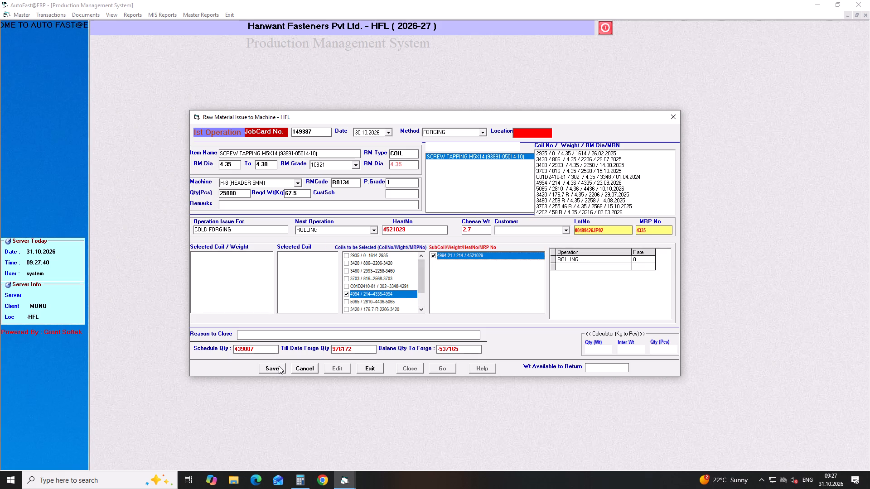
click(279, 366)
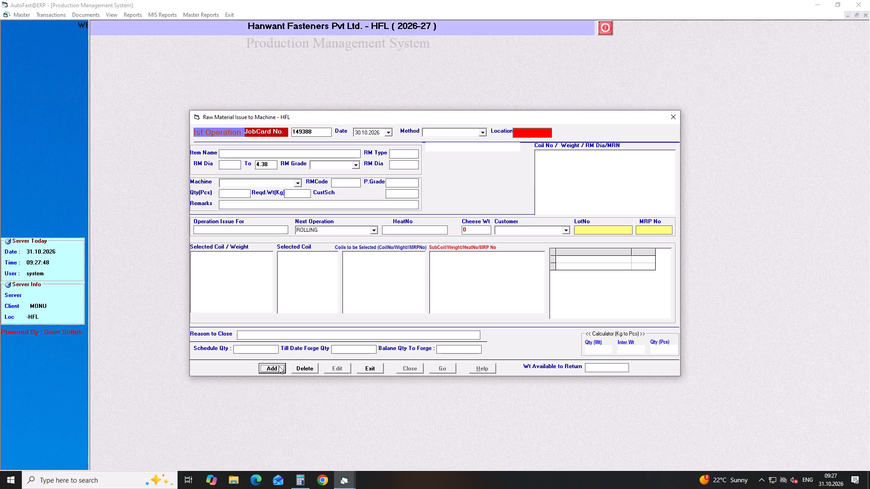
click(668, 119)
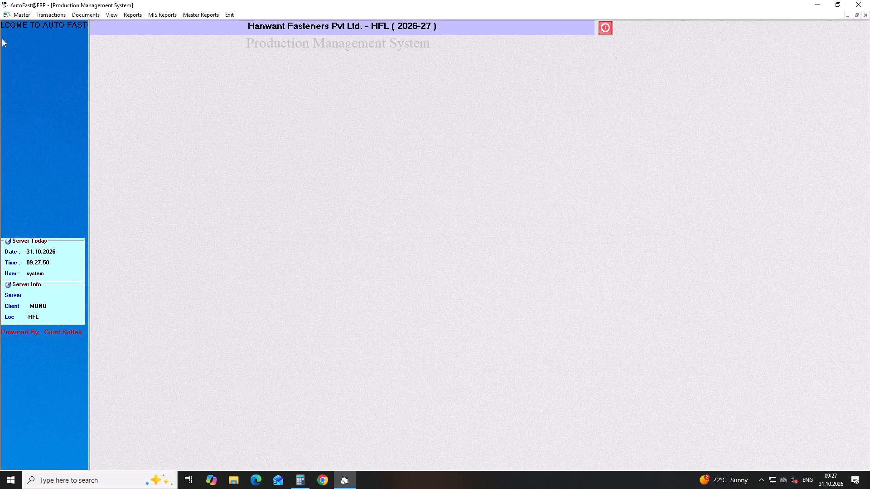
Start a preliminary first-operation coil production entry dated 30.10.2026 for shift A with 9.5 hours.
click(57, 18)
click(176, 74)
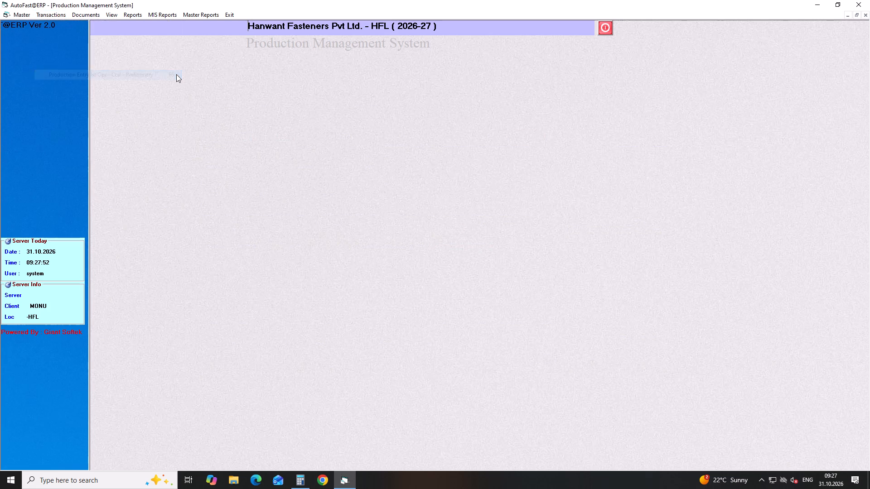
key(Return)
key(Return)
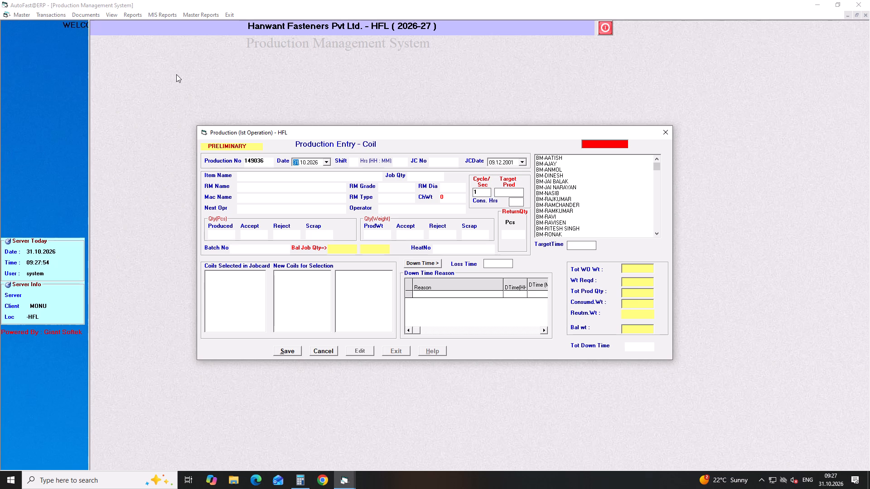
key(Left)
key(Left)
key(Left)
key(Down)
key(Return)
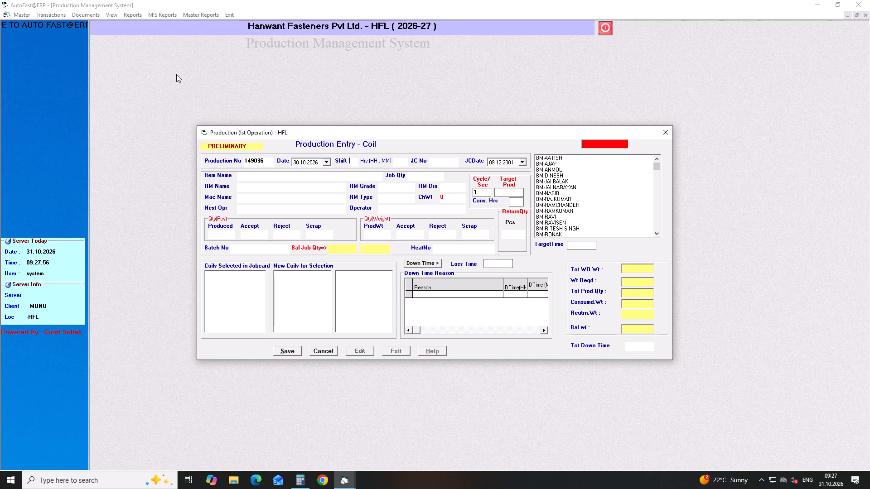
key(Return)
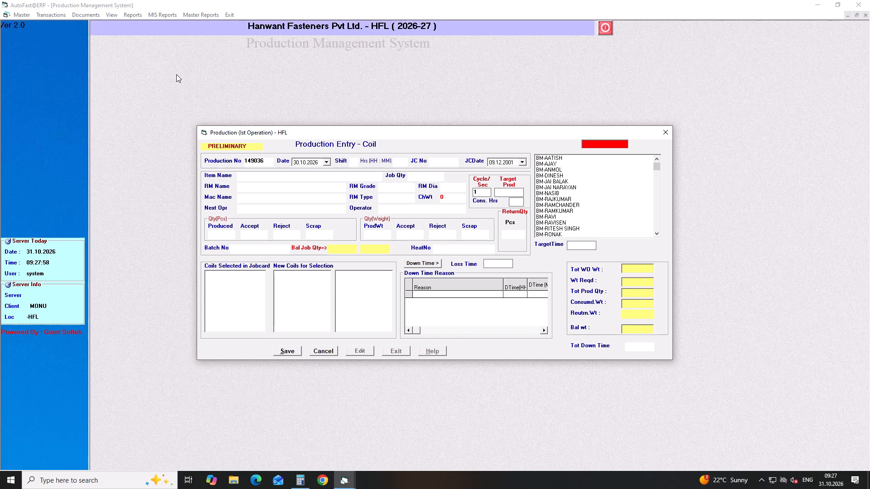
click(354, 161)
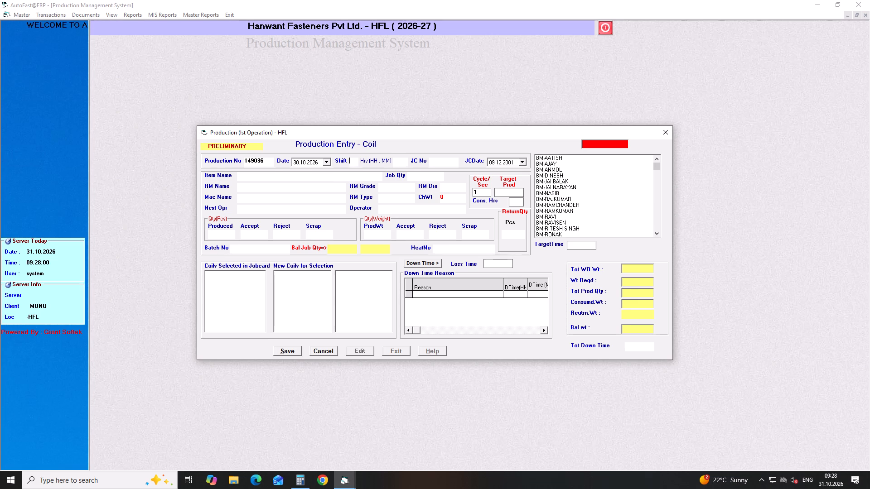
key(a)
key(Return)
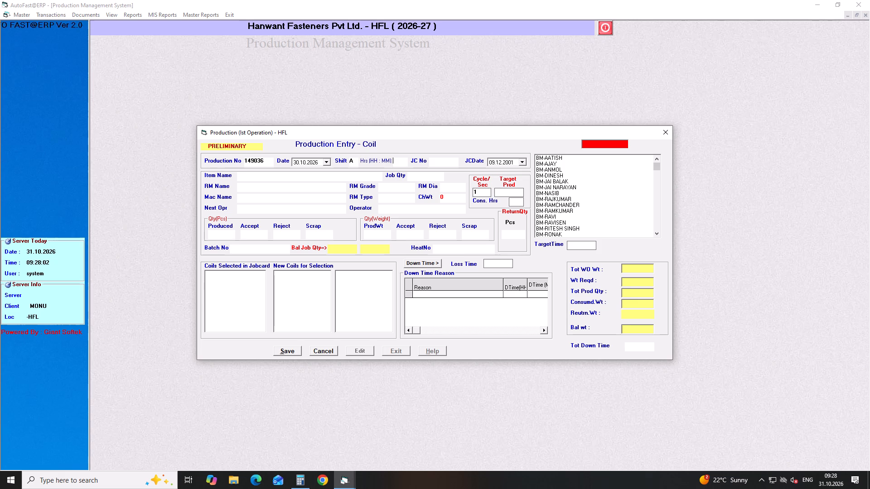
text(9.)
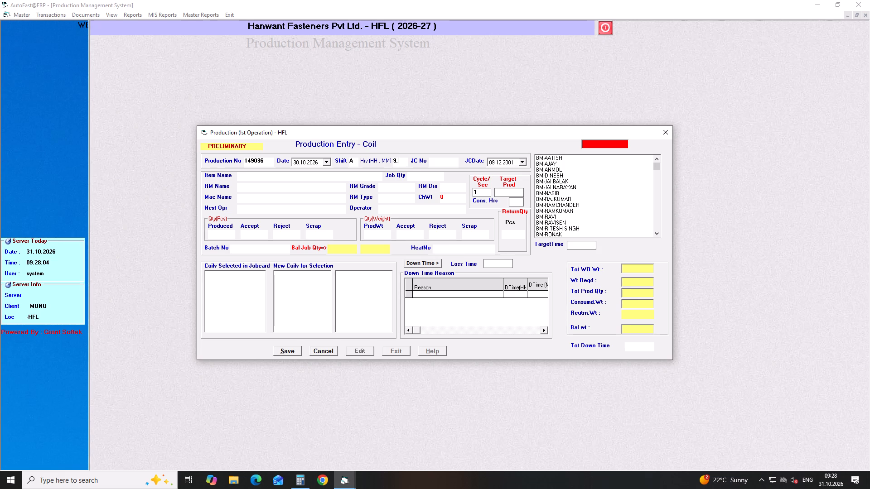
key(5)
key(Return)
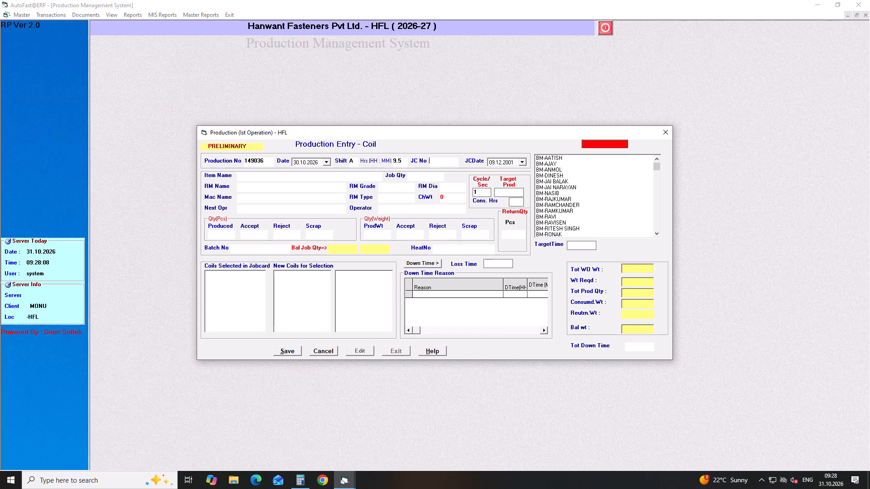
Load job card 149382 into the production entry with machine H-2 (HEADER 1/4") and next operation TRIMMING.
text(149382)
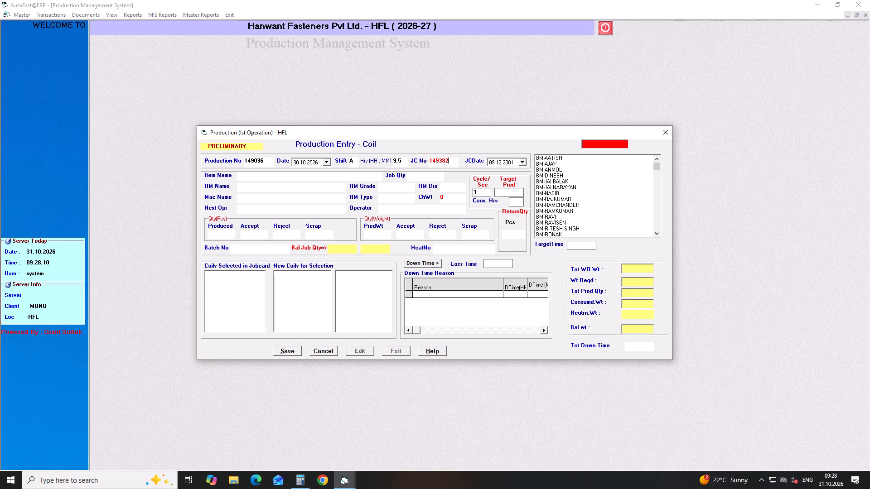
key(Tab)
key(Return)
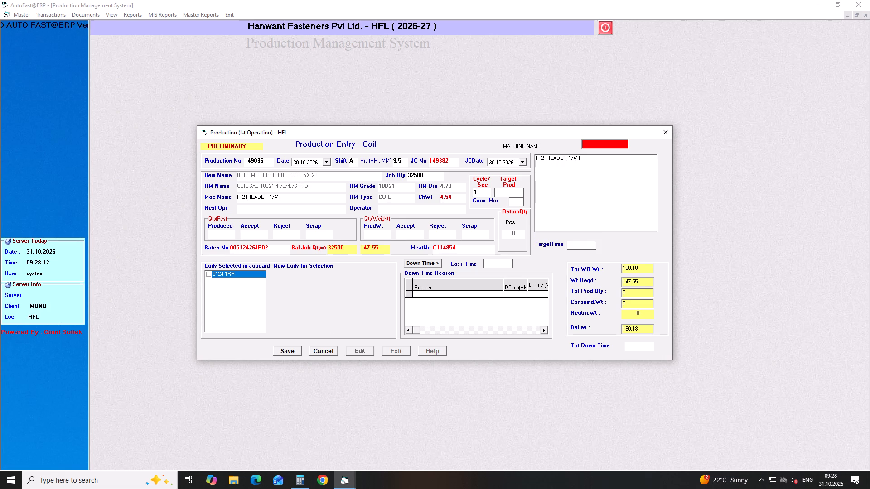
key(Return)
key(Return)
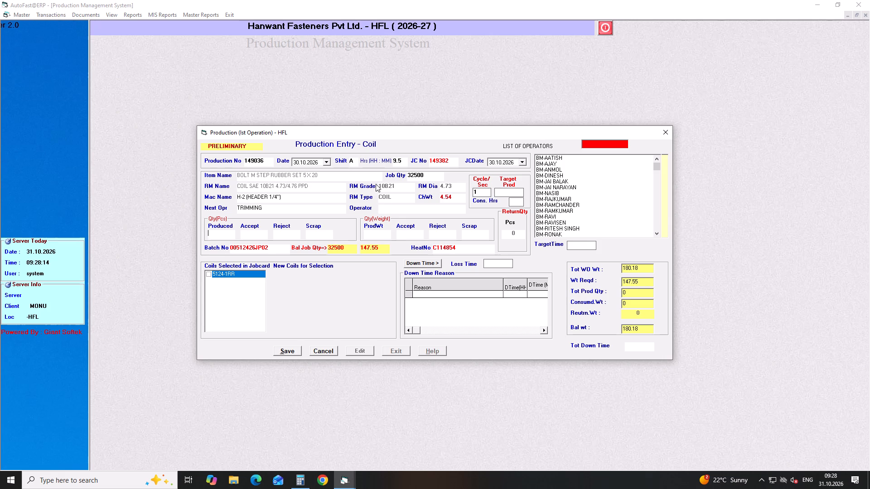
Set H-NARESH as the operator on the production entry for job card 149382.
click(394, 207)
key(h)
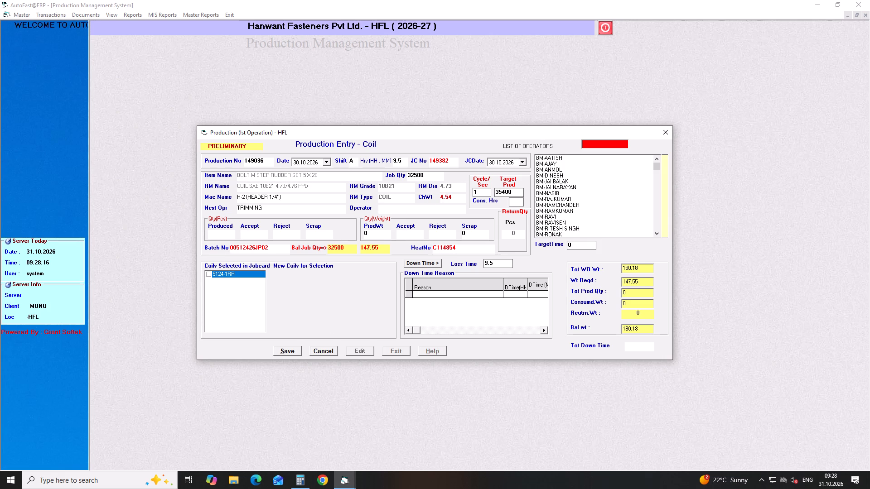
click(394, 207)
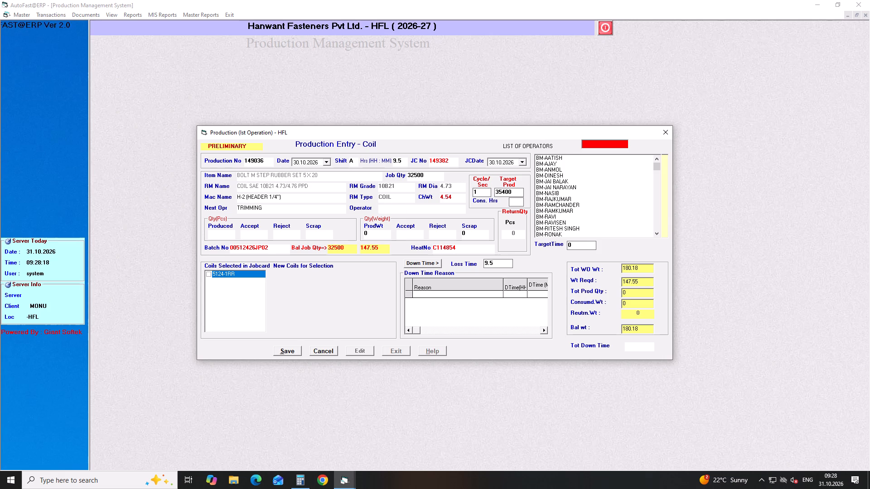
key(h)
key(minus)
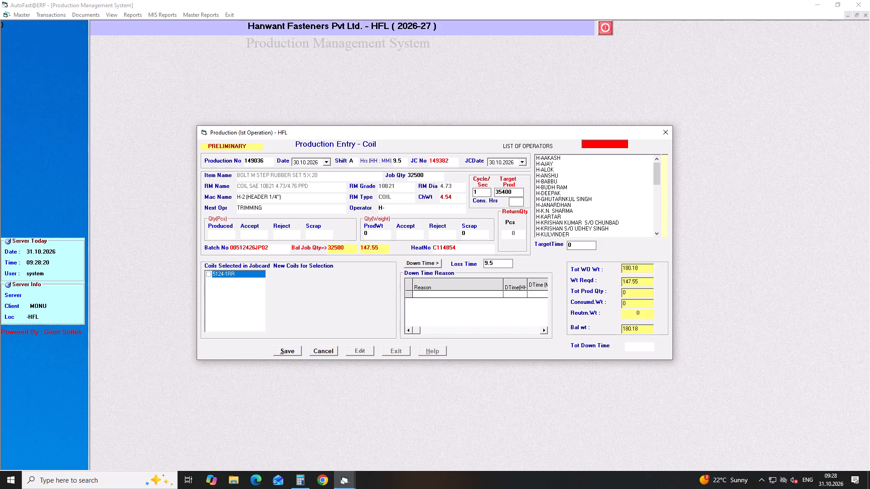
key(n)
key(Down)
key(Down)
key(Down)
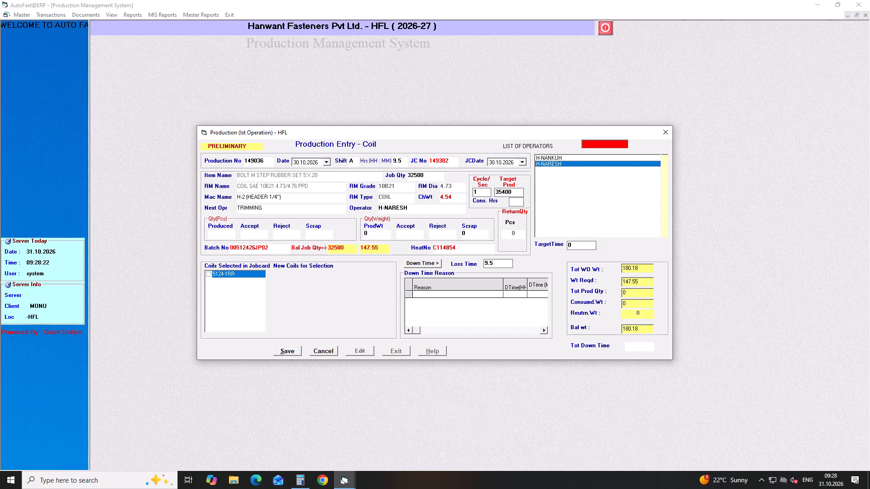
key(Return)
Enter a produced quantity of 32500 pieces, select coil 5124-1RR, and save the production entry for job card 149382.
text(32500)
key(Return)
key(Return)
key(Return)
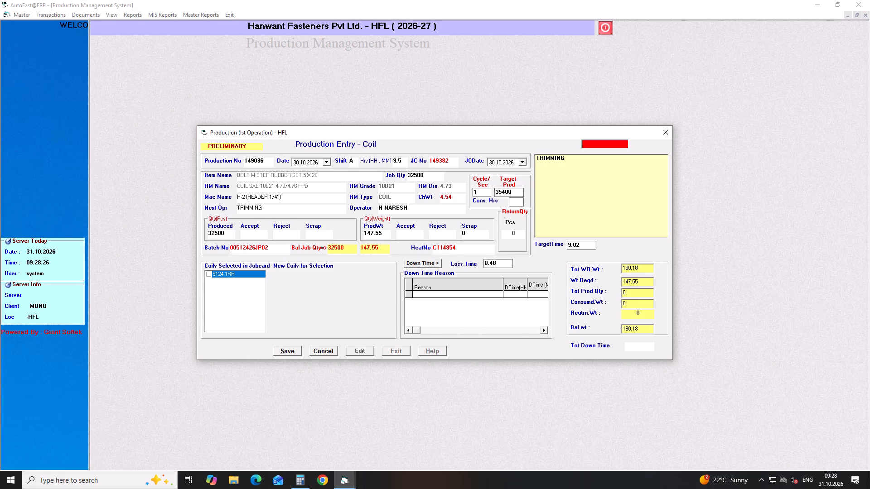
key(Return)
key(Return)
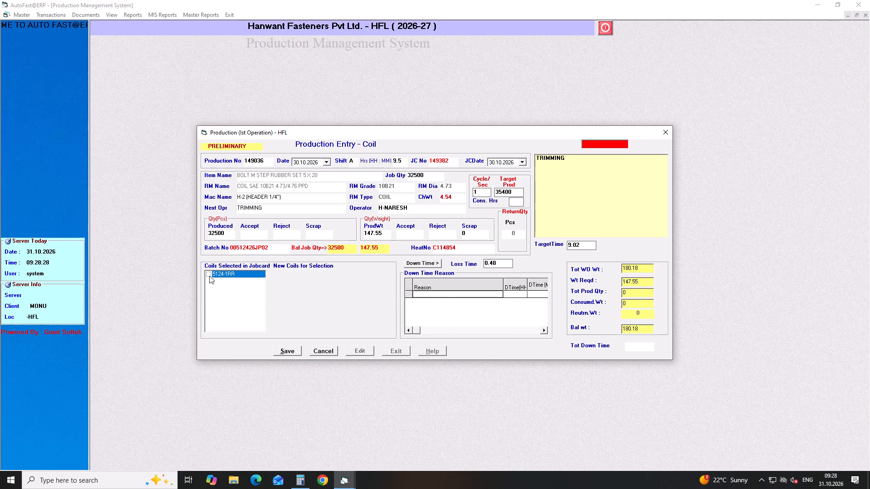
click(209, 276)
click(287, 355)
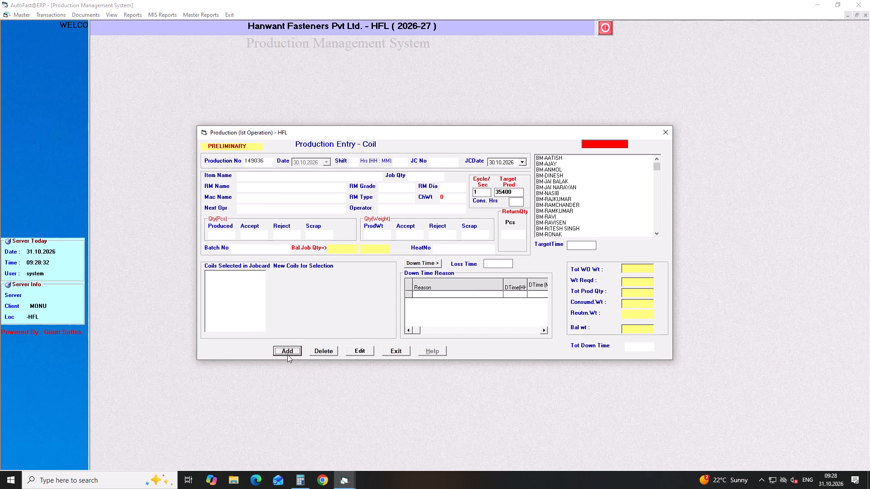
Add another coil production entry dated 30.10.2026 for shift A with 9.5 hours.
key(Return)
key(Return)
key(Down)
key(Return)
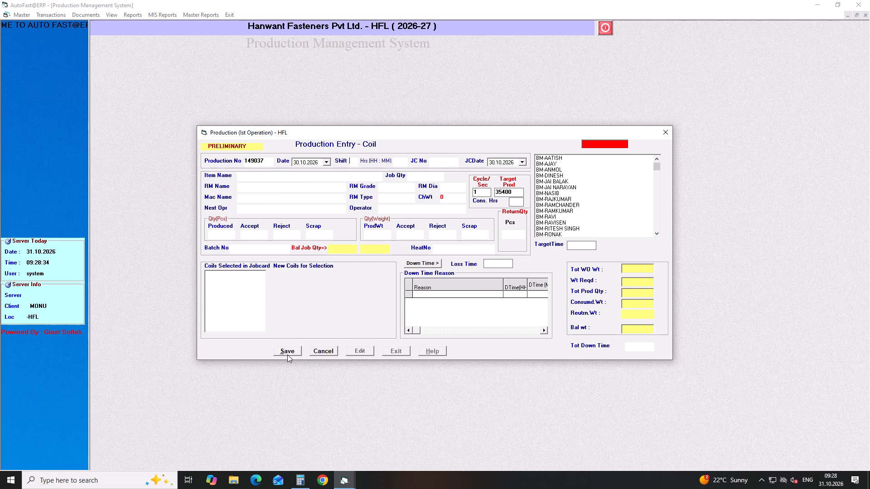
key(a)
key(Return)
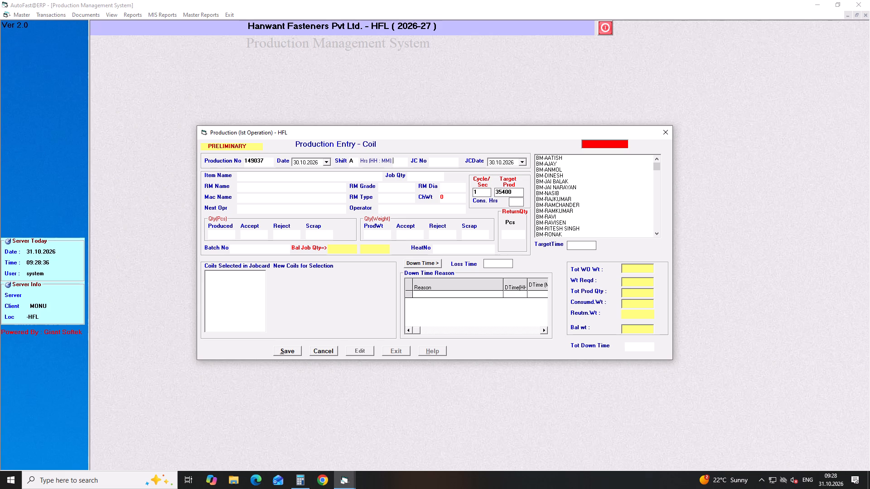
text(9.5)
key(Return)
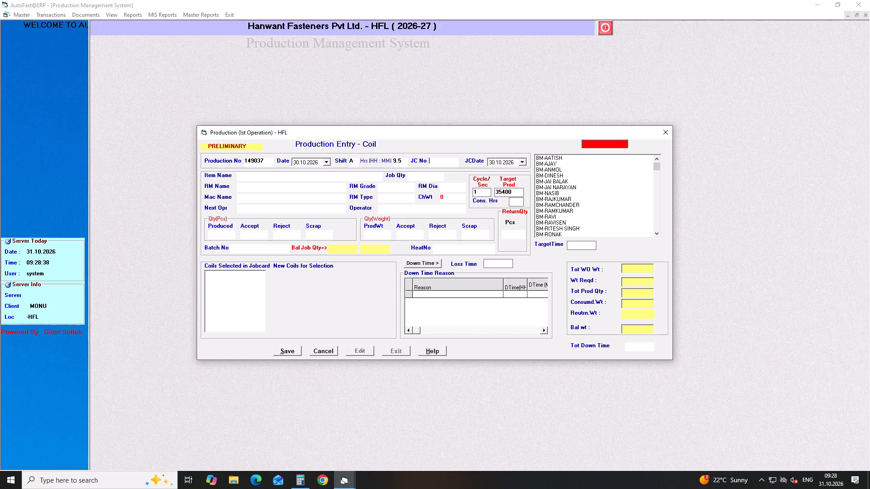
Load job card 149383 into the production entry with machine H-4 (HEADER 3/8") and next operation TRIMMING.
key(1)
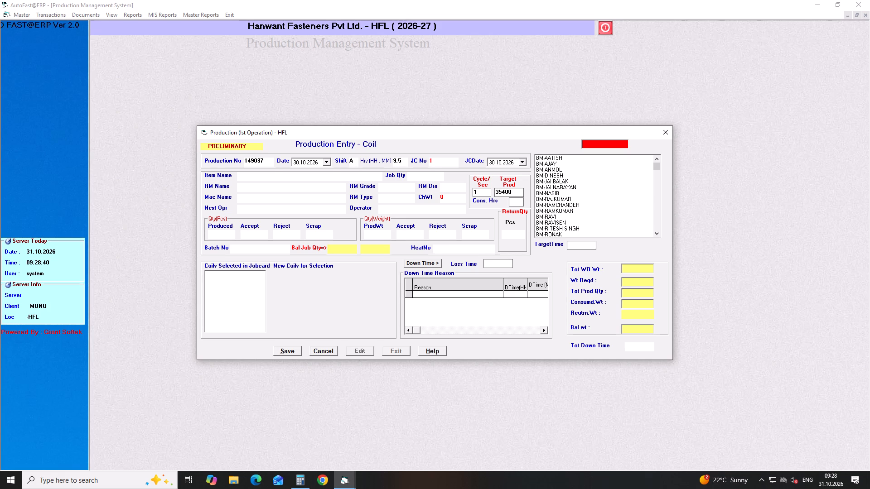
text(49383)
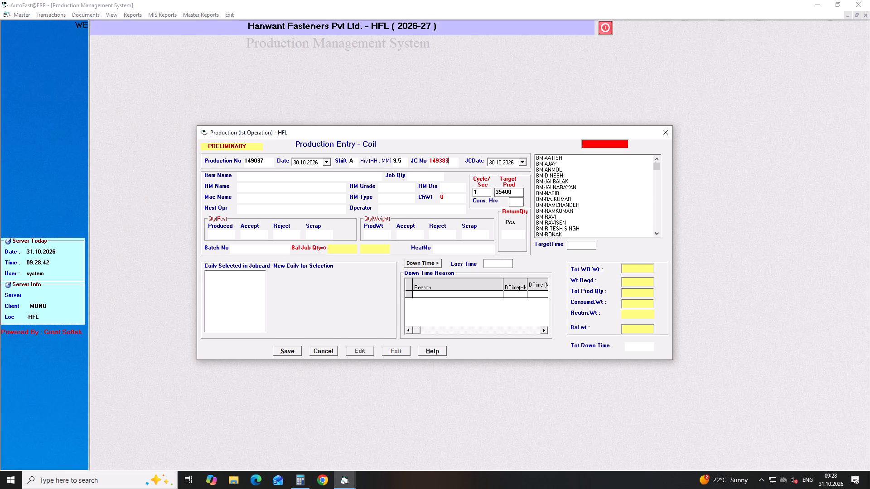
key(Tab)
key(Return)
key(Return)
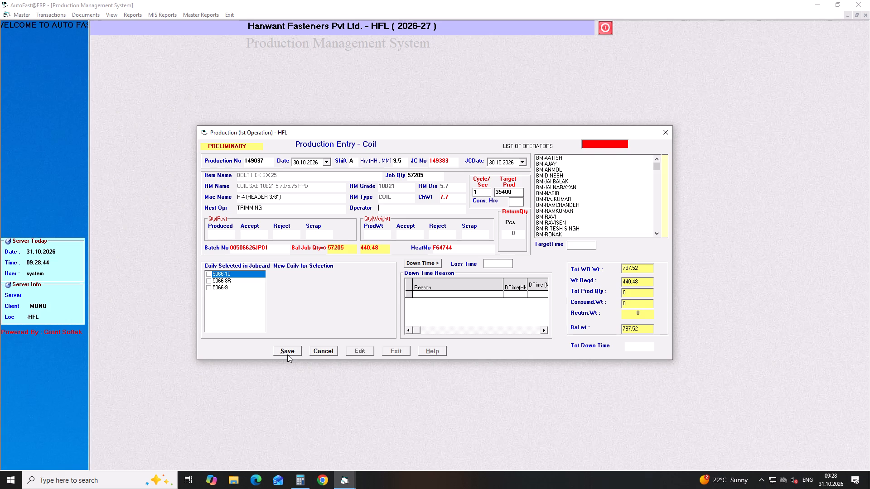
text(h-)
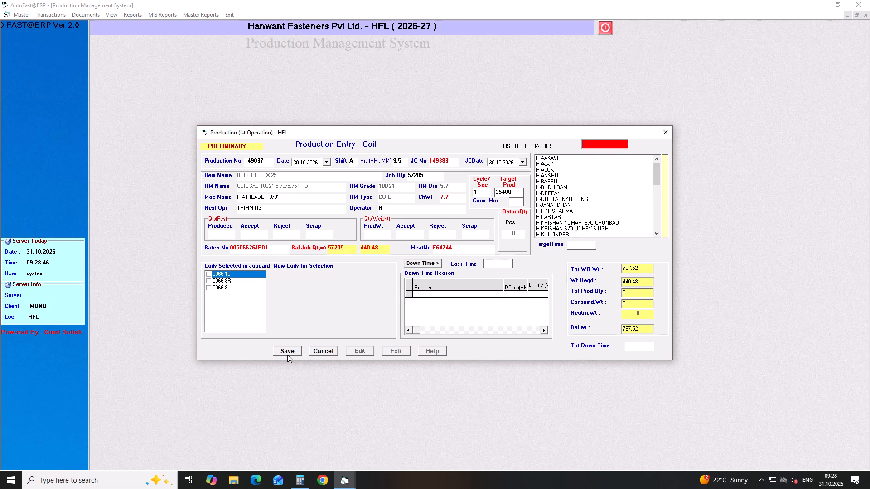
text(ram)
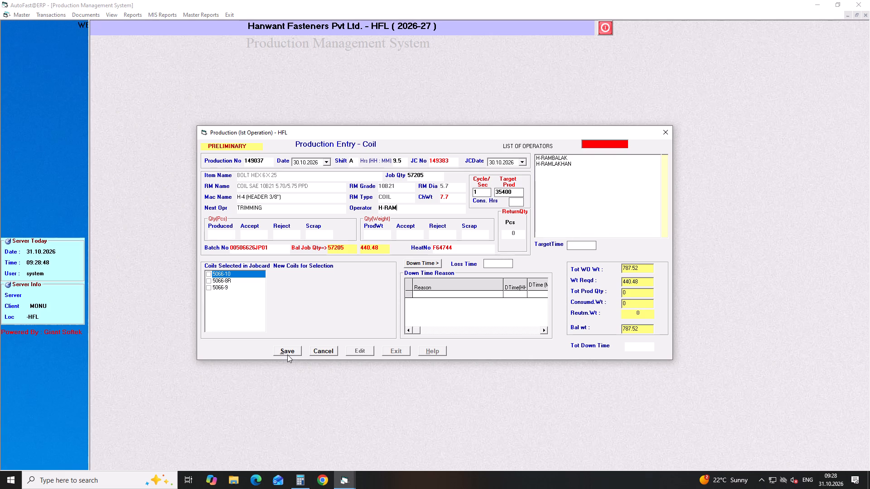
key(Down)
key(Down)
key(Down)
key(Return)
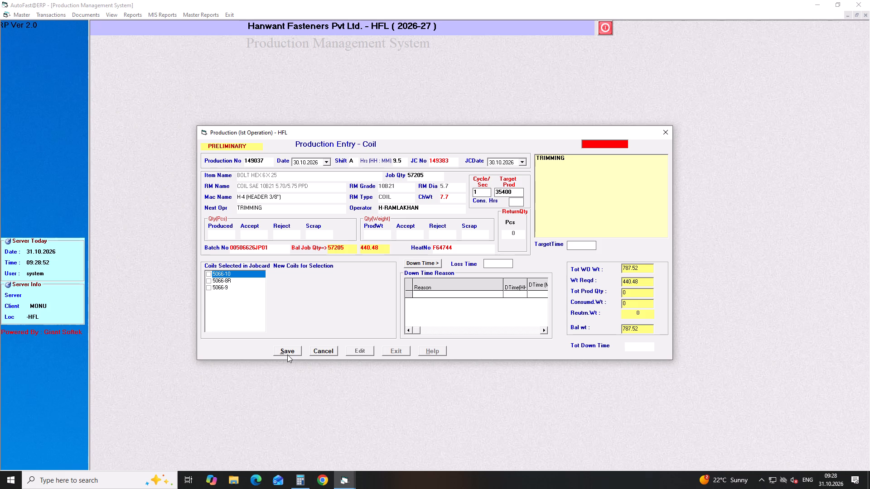
Enter a produced quantity of 28505 pieces, select coils 5066-10, 5066-8R and 5066-9, and save the production entry for job card 149383.
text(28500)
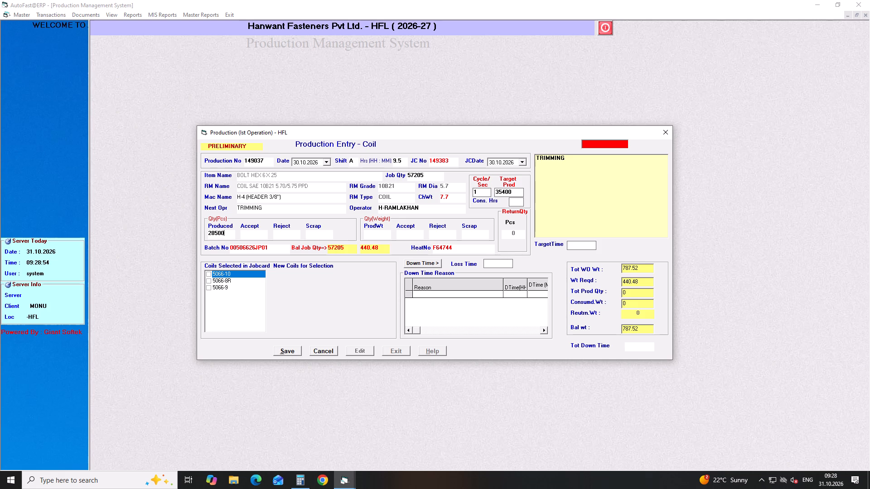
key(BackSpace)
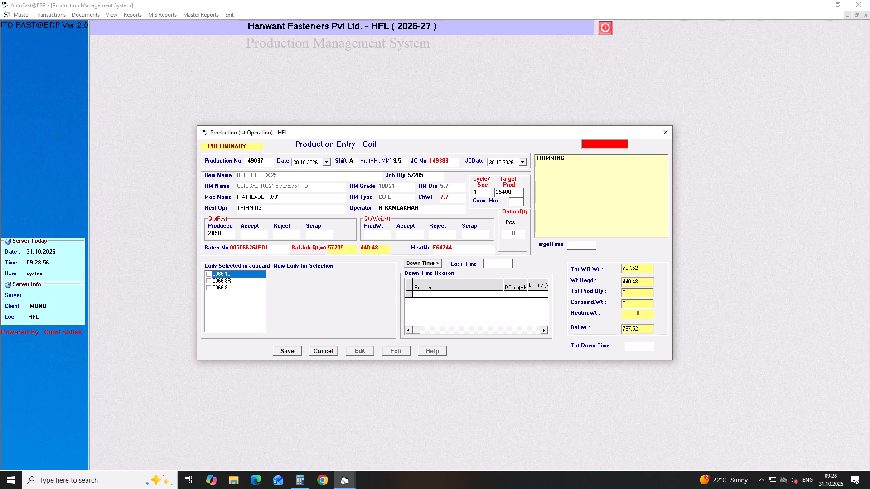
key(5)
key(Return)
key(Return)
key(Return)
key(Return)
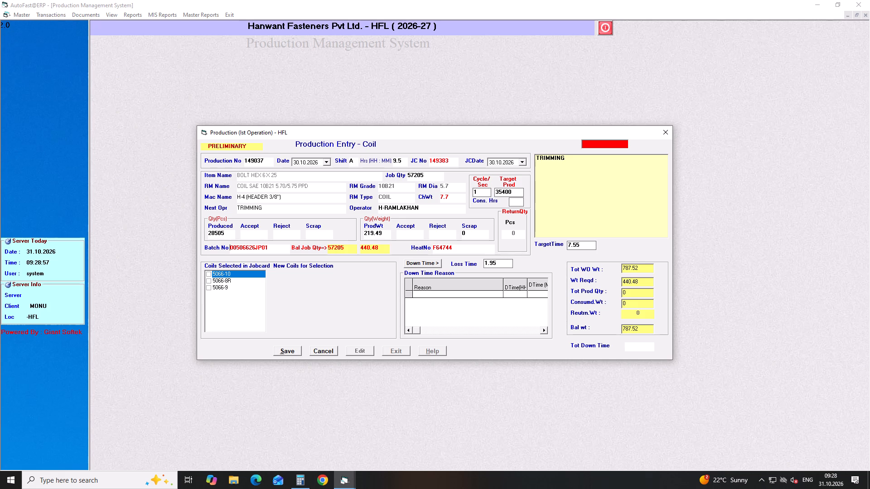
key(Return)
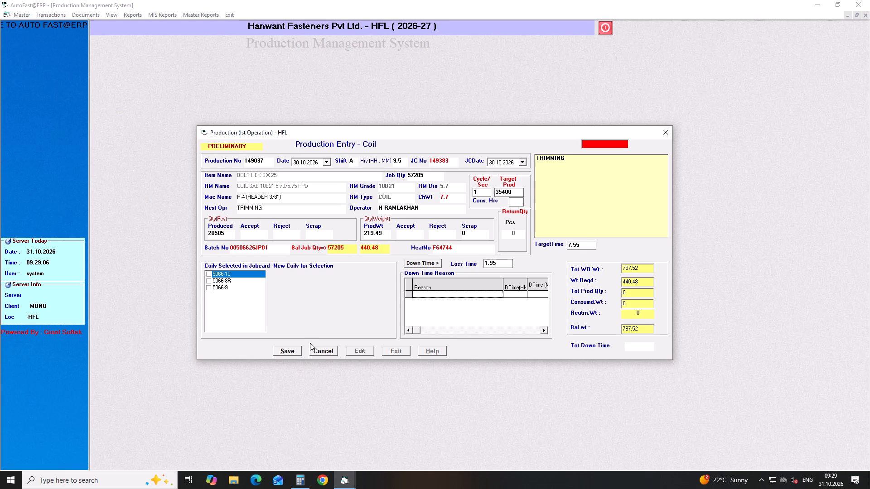
click(208, 275)
click(208, 283)
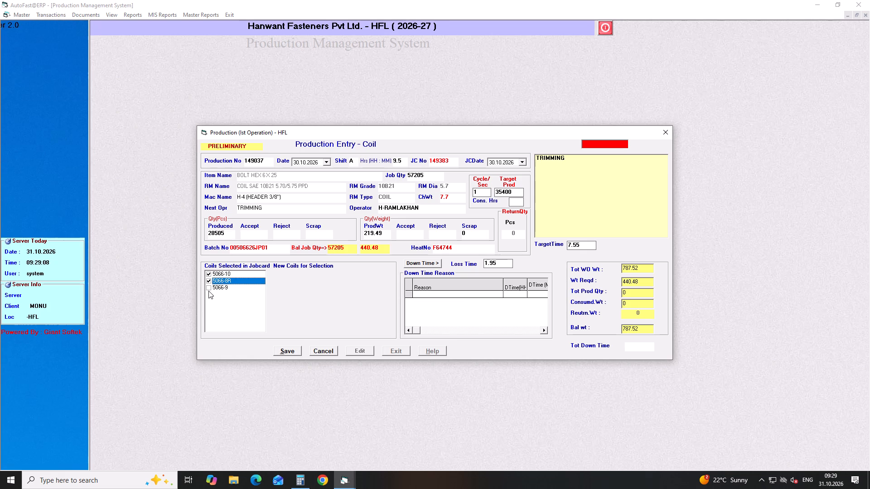
click(208, 291)
click(285, 352)
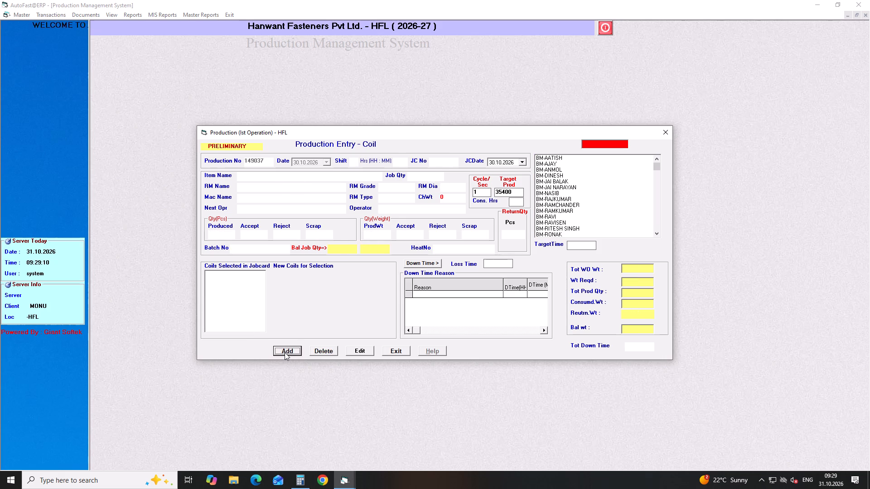
Add another coil production entry dated 30.10.2026 for shift A with 8 hours.
key(Return)
key(Return)
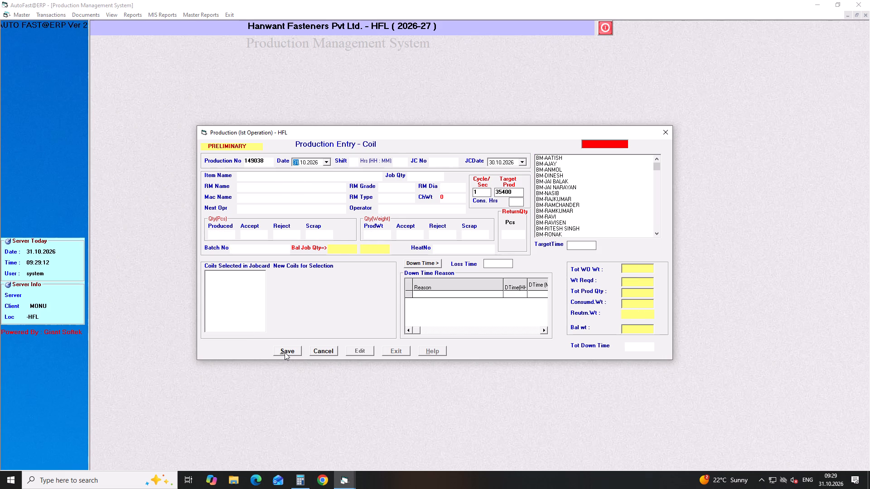
key(Down)
key(Return)
key(a)
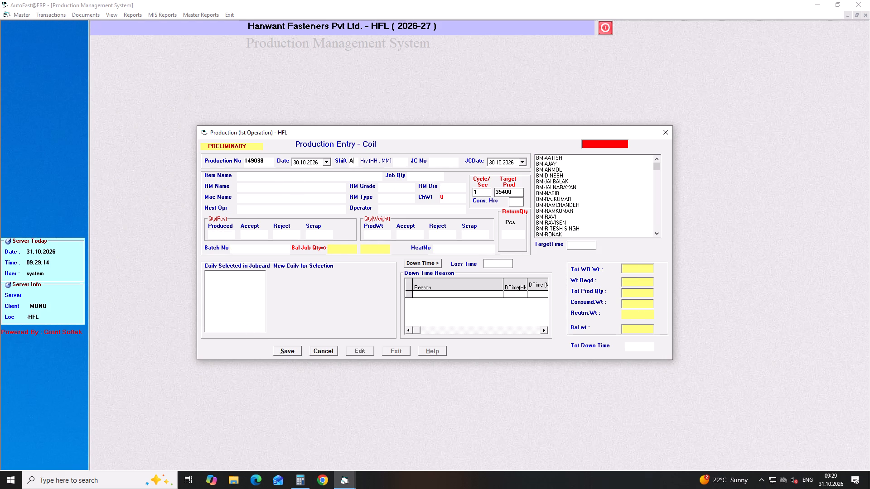
key(Return)
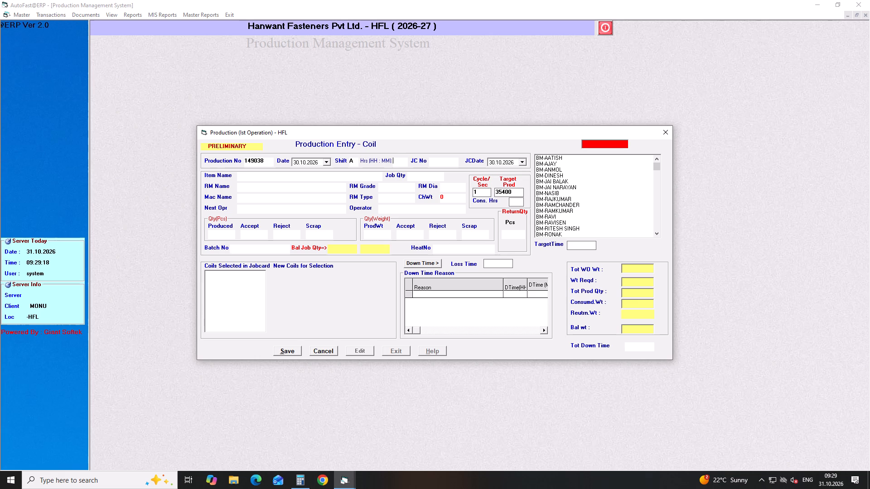
key(1)
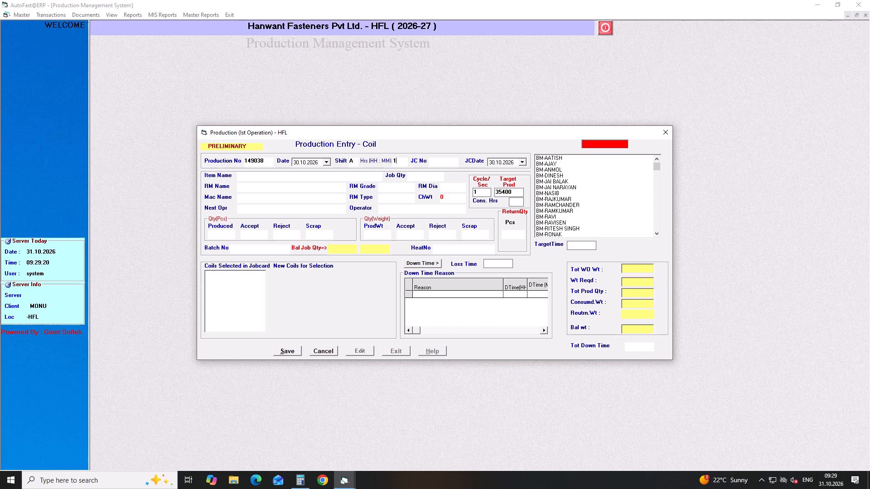
key(BackSpace)
key(8)
key(Return)
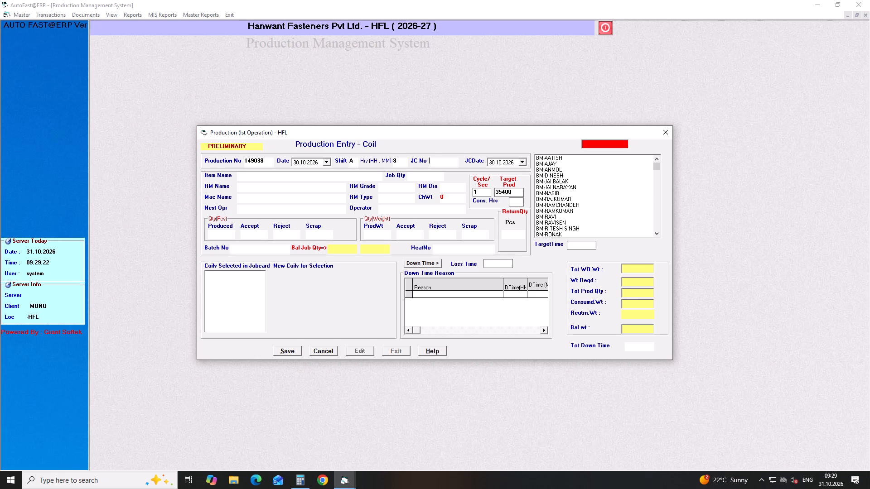
Load job card 149384 into the production entry with machine H-5 (HEADER 1/4") and next operation TRIMMING.
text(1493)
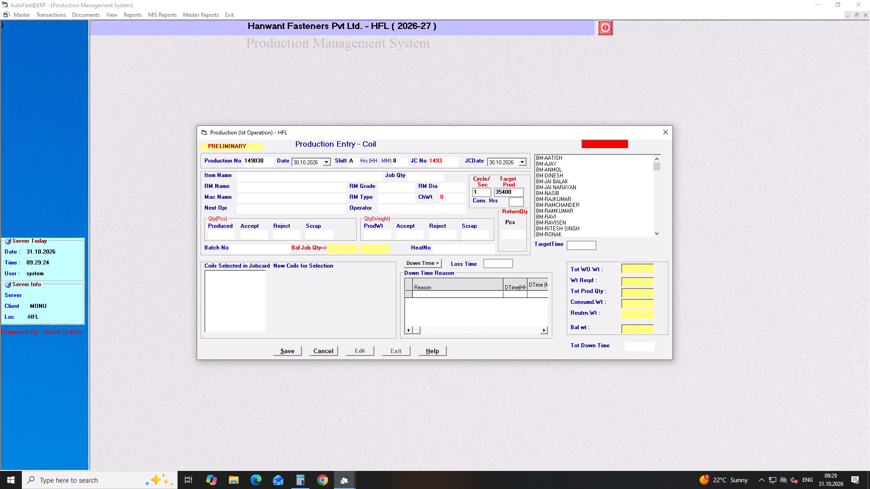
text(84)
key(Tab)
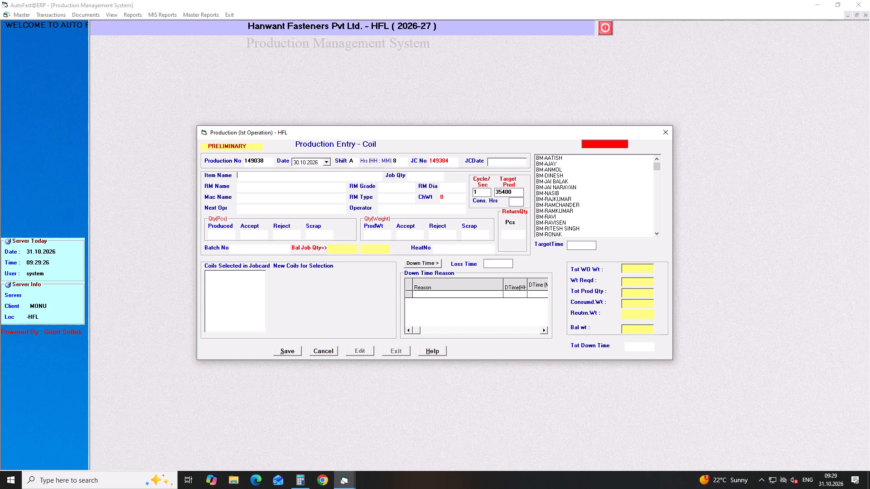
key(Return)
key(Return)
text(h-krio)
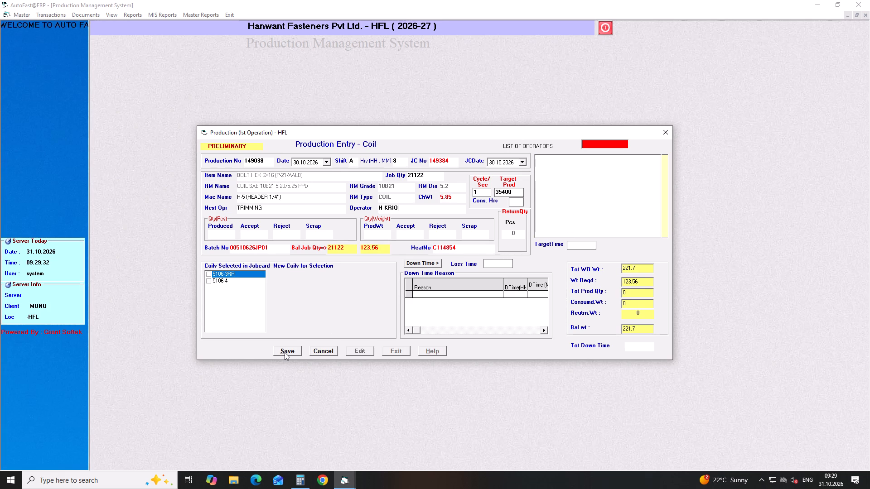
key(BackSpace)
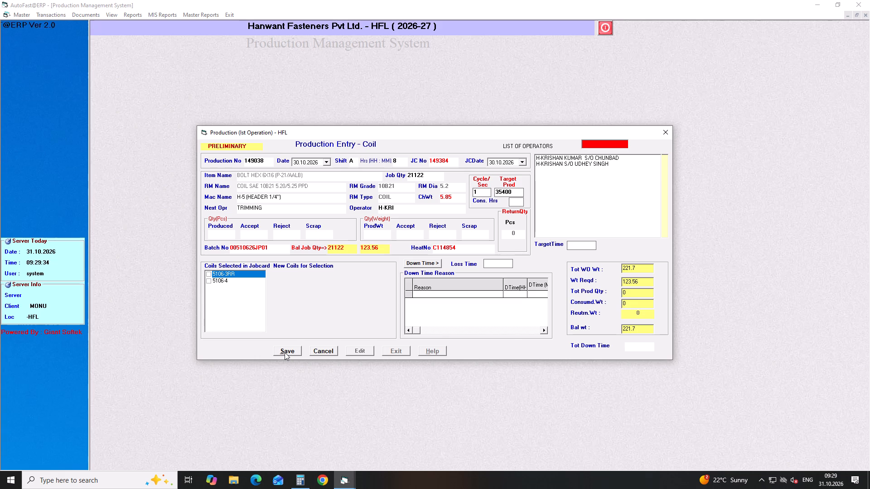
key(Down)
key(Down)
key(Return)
Enter a produced quantity of 21122 pieces, select coils 5106-3RR and 5106-4, and save the production entry for job card 149384.
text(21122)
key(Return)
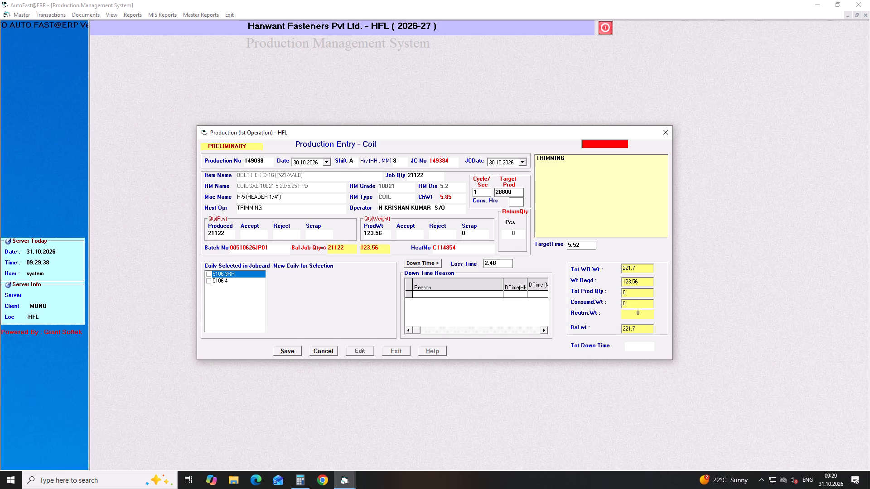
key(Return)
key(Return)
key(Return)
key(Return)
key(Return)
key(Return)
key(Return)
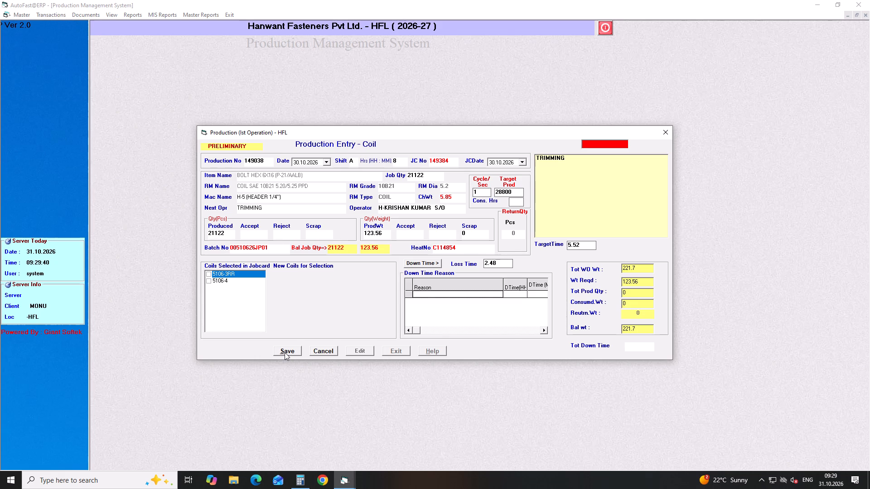
click(209, 275)
click(206, 284)
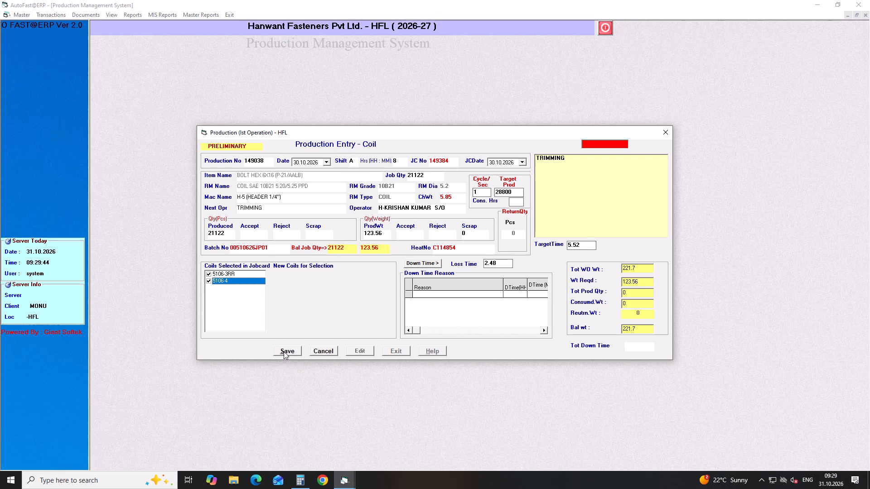
click(284, 351)
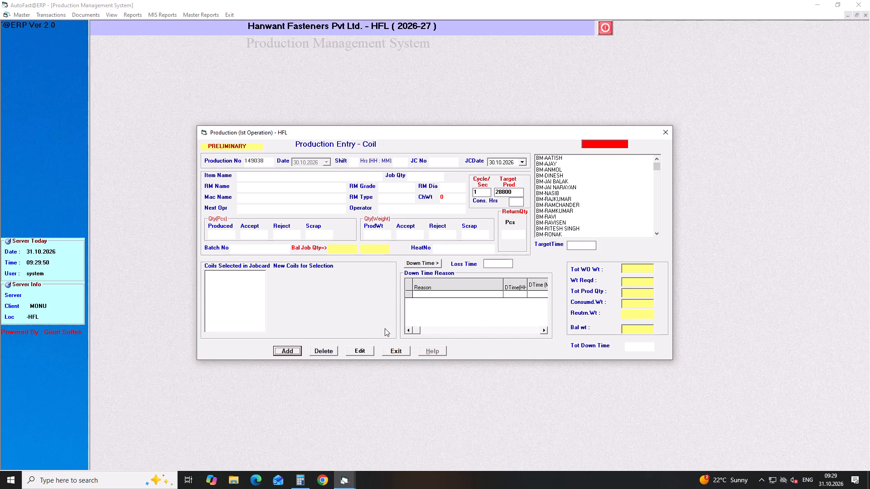
Add another coil production entry dated 30.10.2026 for shift A with 9.5 hours.
key(Return)
key(Return)
key(Down)
key(Return)
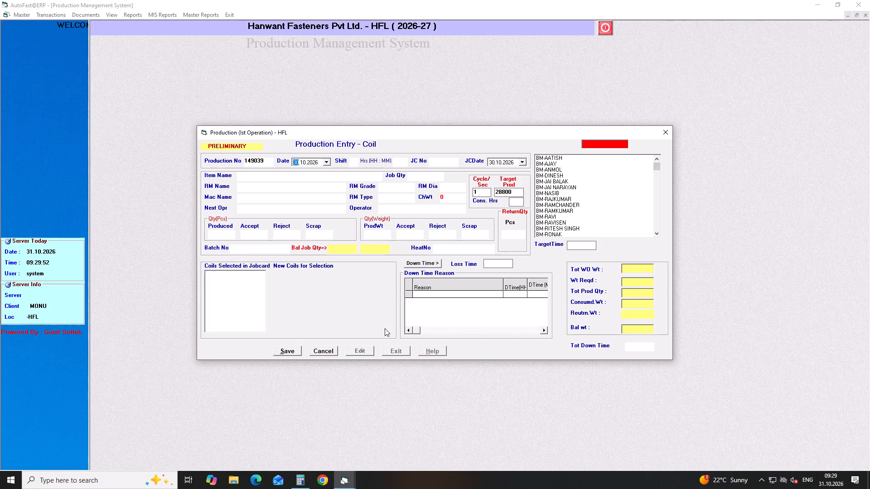
key(a)
key(Return)
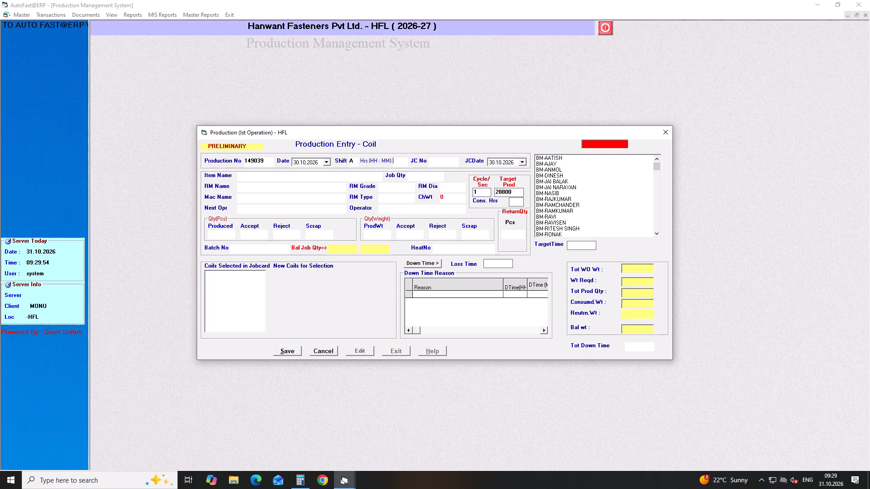
key(1)
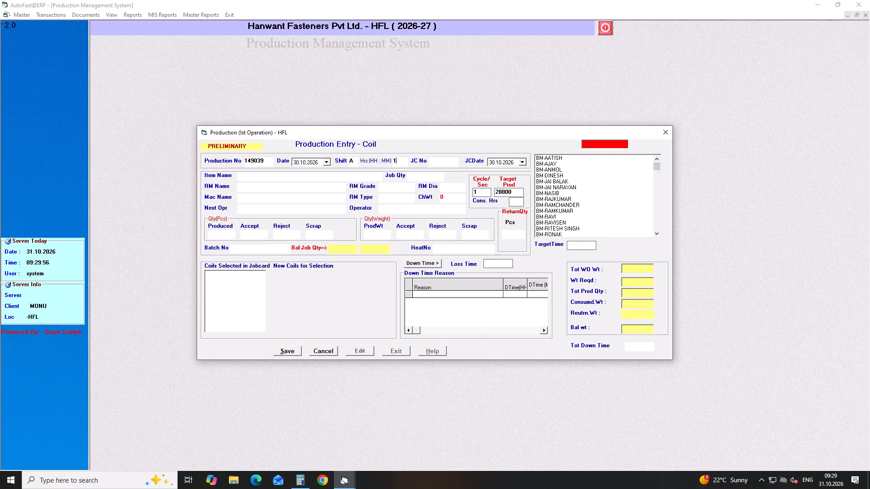
key(BackSpace)
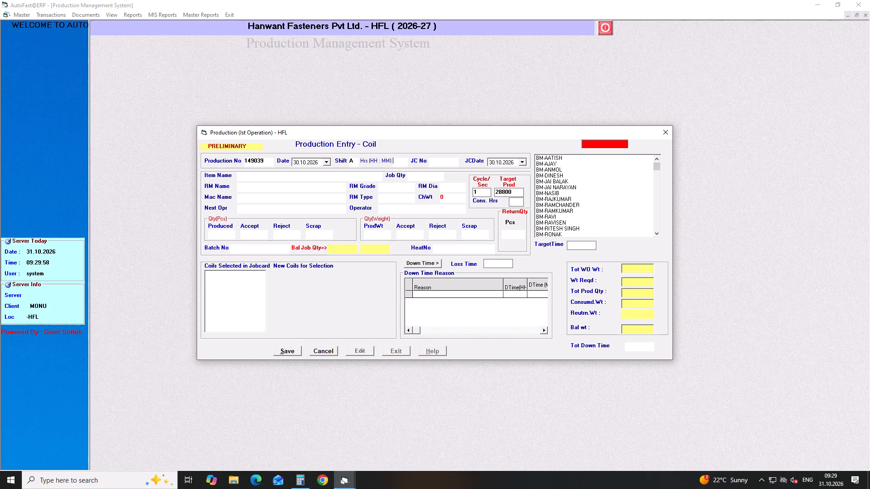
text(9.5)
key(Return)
Load job card 149385 into the production entry with machine H-6 (HEADER 1/4") and next operation ROLLING.
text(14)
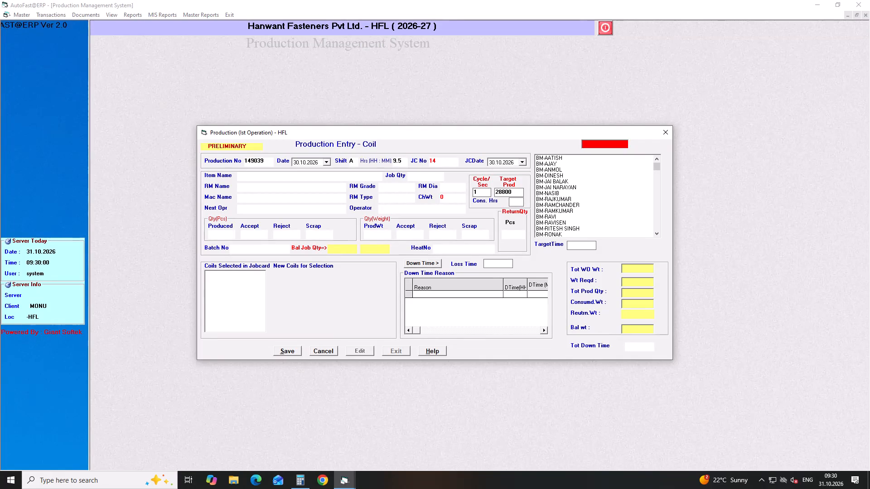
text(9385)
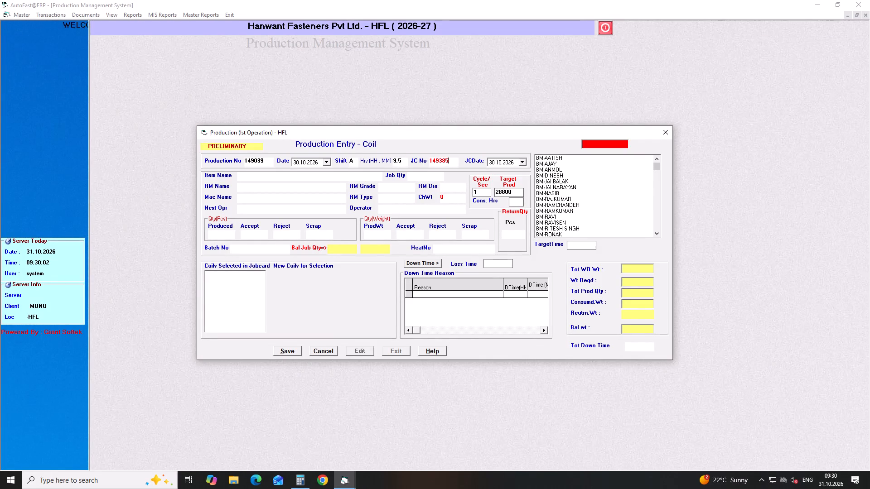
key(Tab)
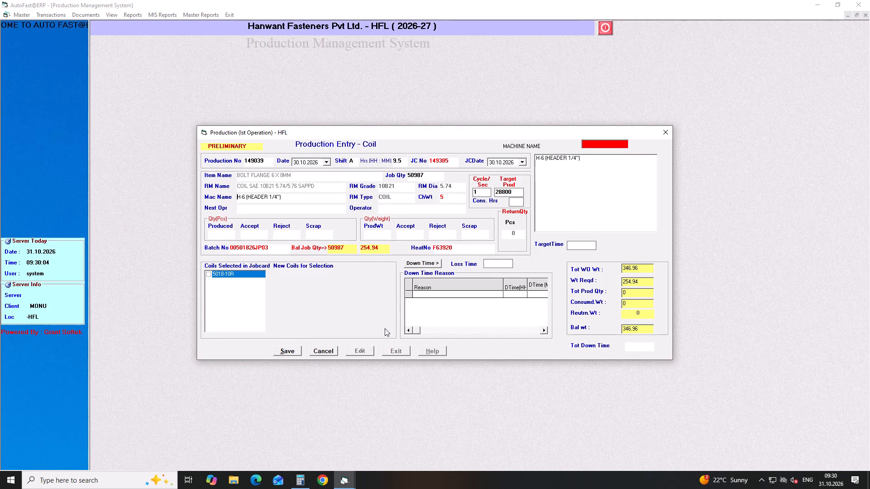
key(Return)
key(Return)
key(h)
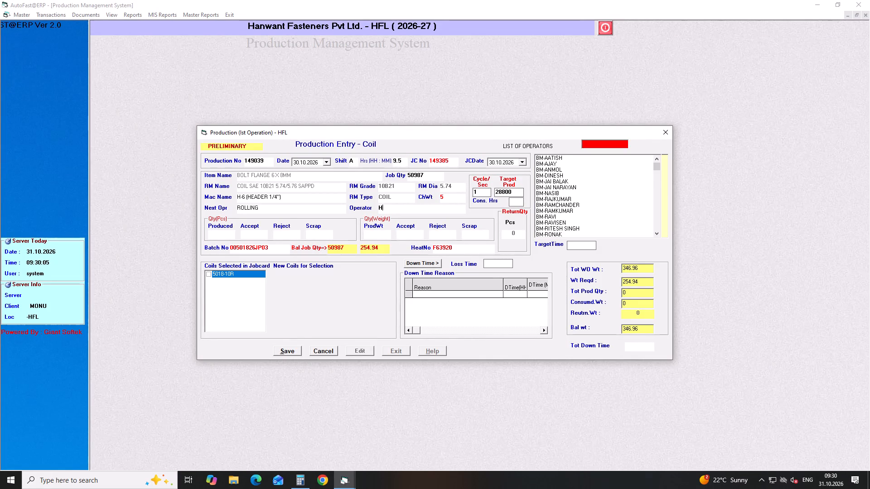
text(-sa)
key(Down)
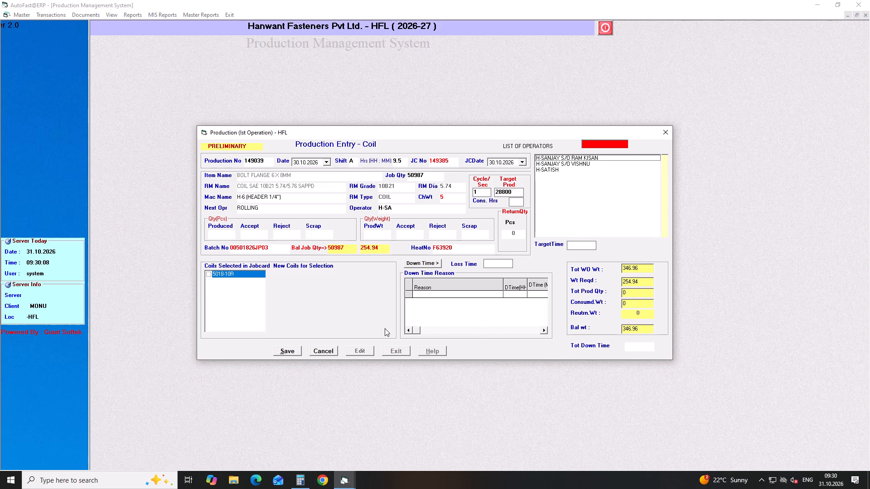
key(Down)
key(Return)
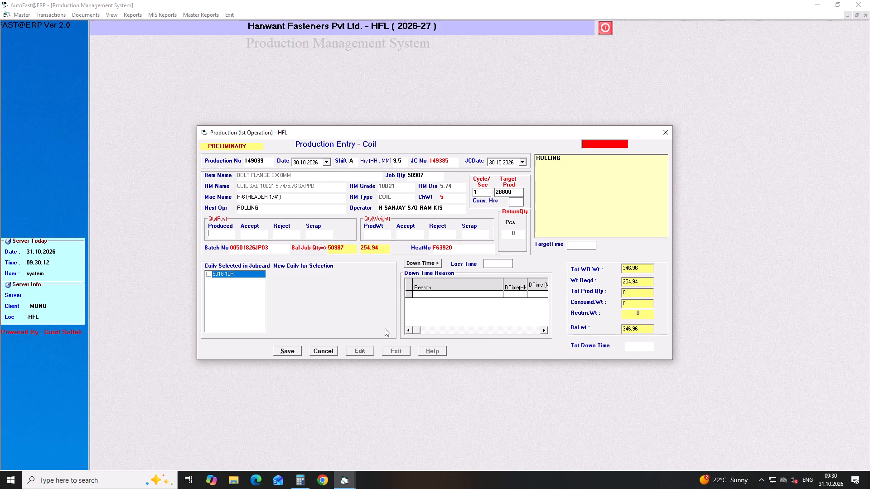
Enter a produced quantity of 27135 pieces, select coil 5018-10R, and save the production entry for job card 149385.
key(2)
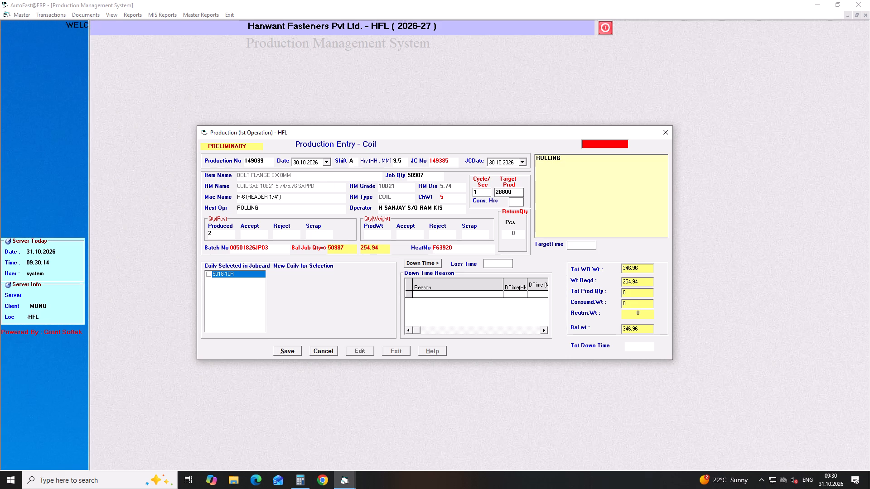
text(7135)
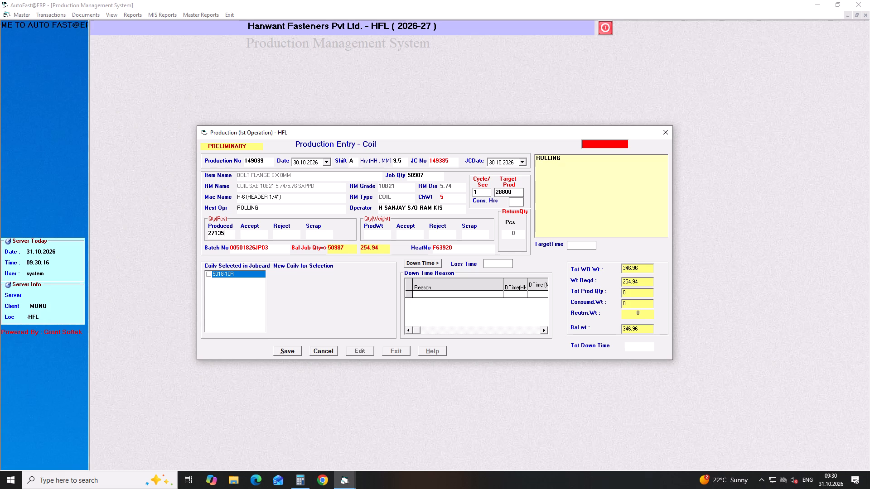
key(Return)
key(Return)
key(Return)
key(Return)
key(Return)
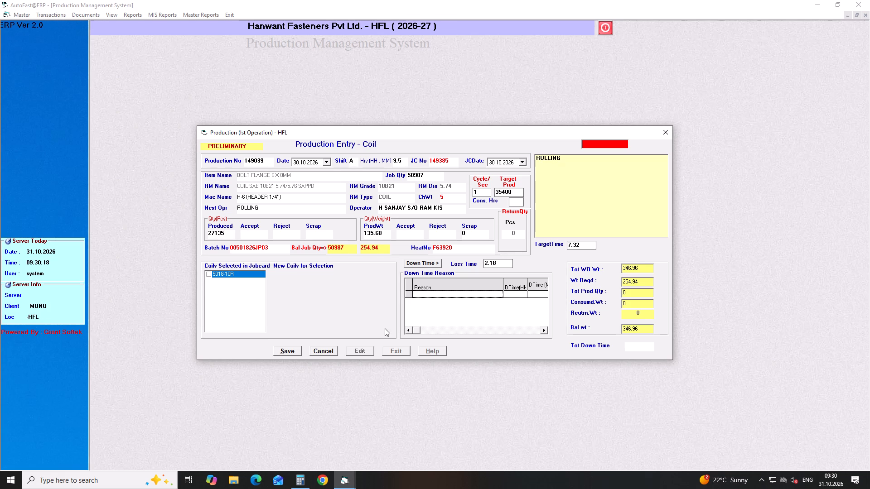
click(208, 272)
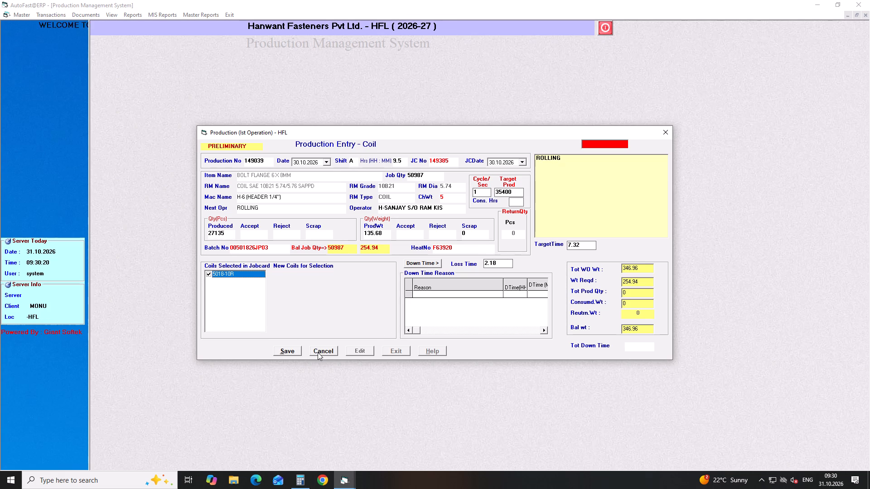
click(293, 350)
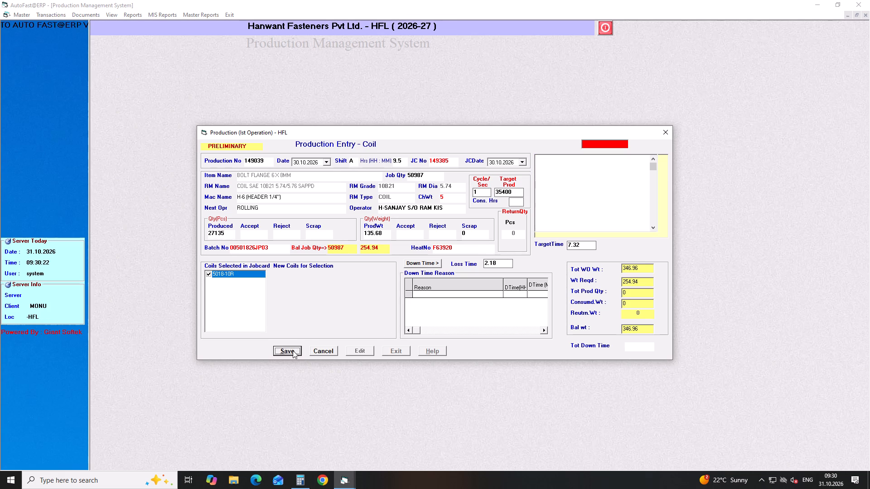
Add another coil production entry dated 30.10.2026 for shift A with 9.5 hours.
key(Return)
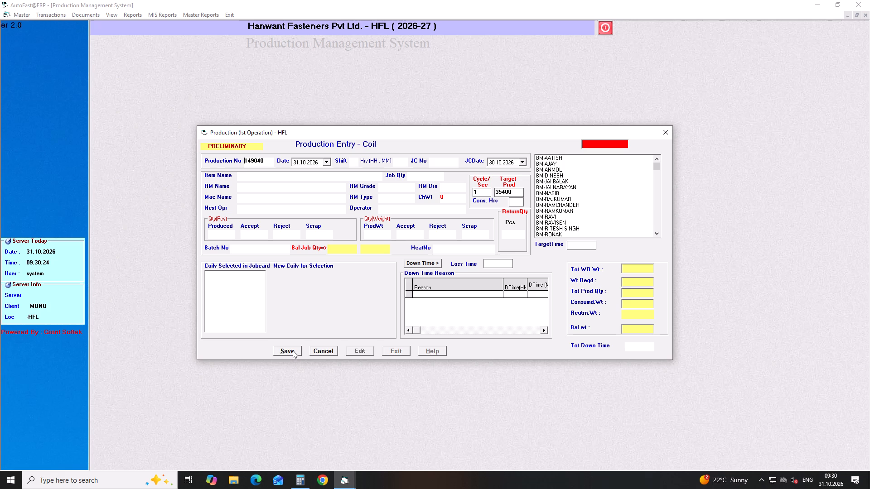
key(Return)
key(Down)
key(Return)
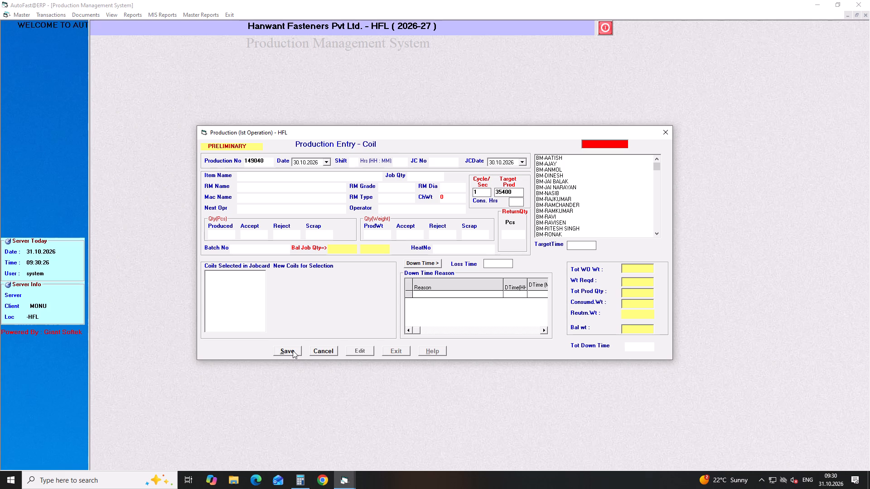
key(a)
key(Return)
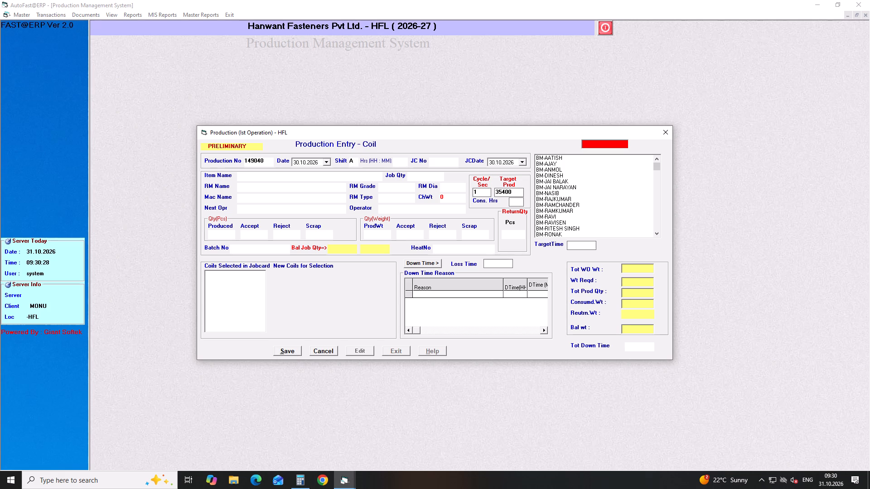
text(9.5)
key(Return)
Load job card 149386 into the production entry with machine H-7 (HEADER 5MM) and next operation ROLLING.
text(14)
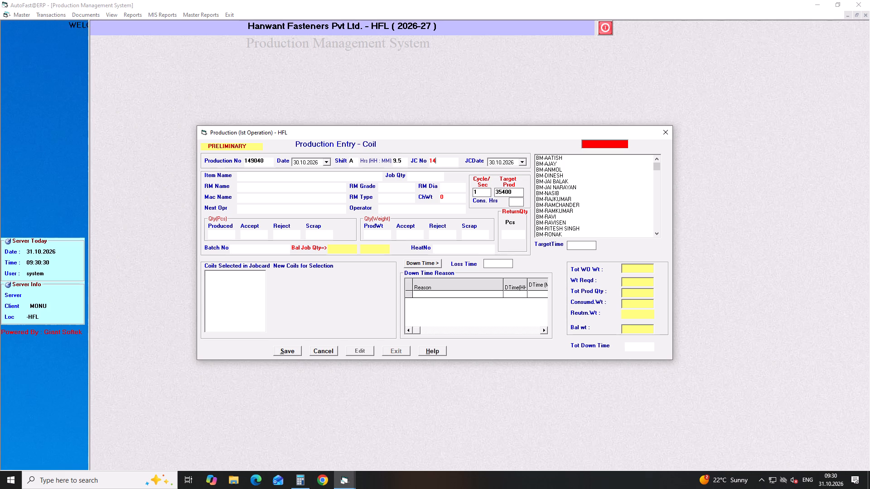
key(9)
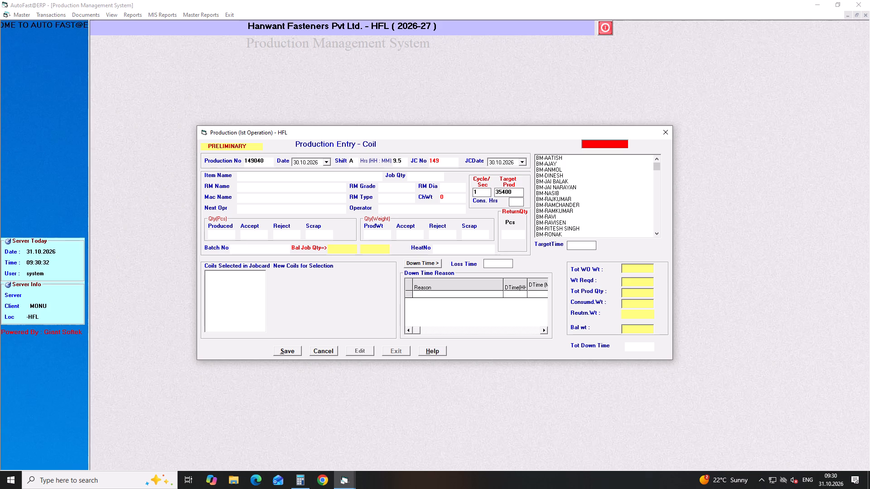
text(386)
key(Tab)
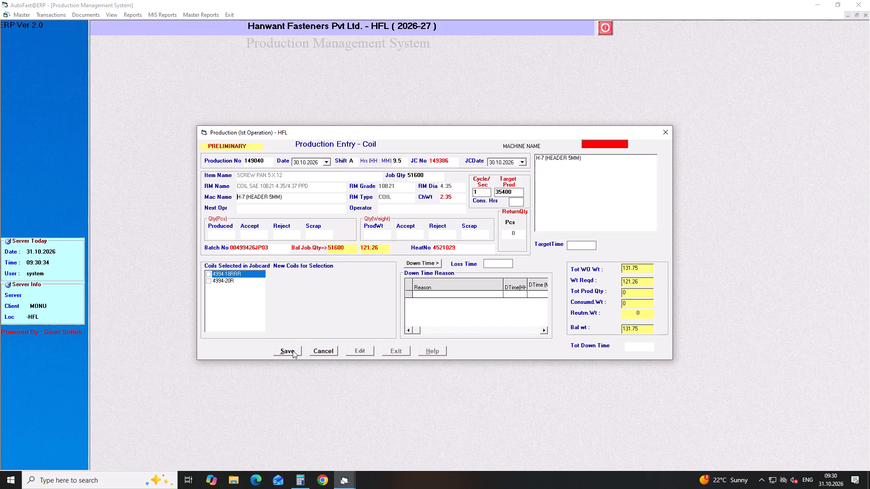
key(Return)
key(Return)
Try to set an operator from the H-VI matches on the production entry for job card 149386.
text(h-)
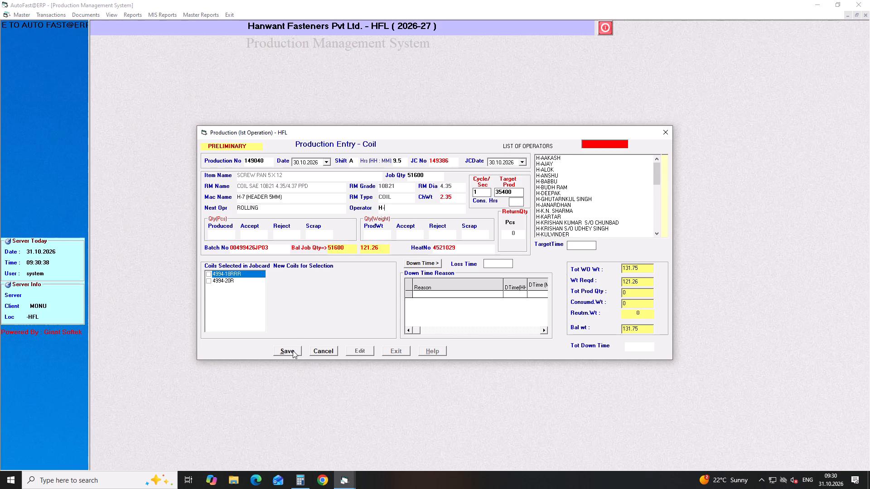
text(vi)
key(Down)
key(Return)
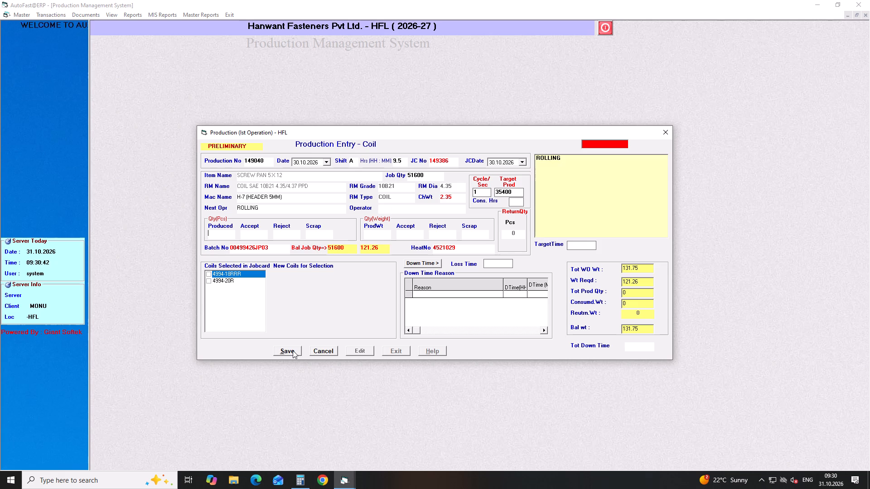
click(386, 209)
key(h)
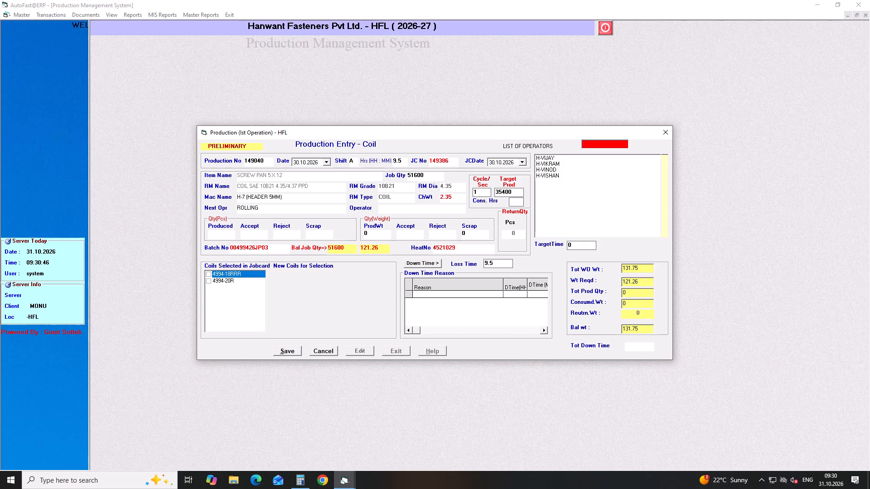
click(386, 209)
text(h-)
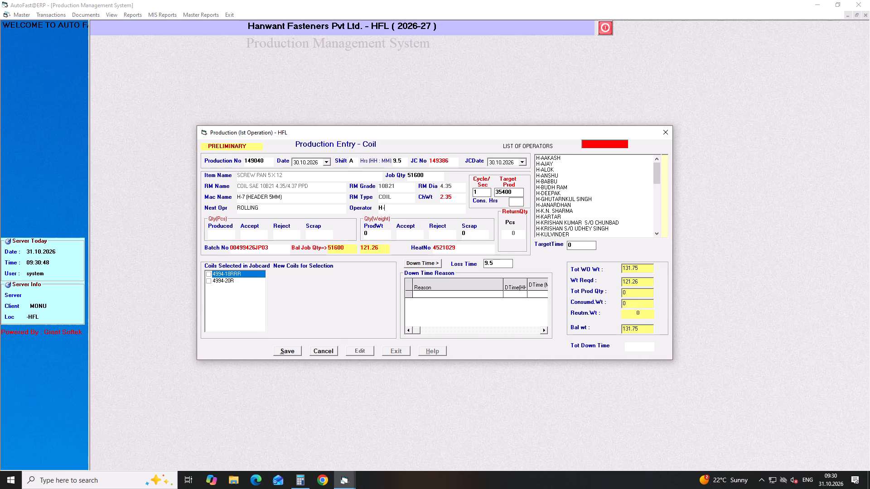
text(vi)
key(Down)
key(Down)
key(Down)
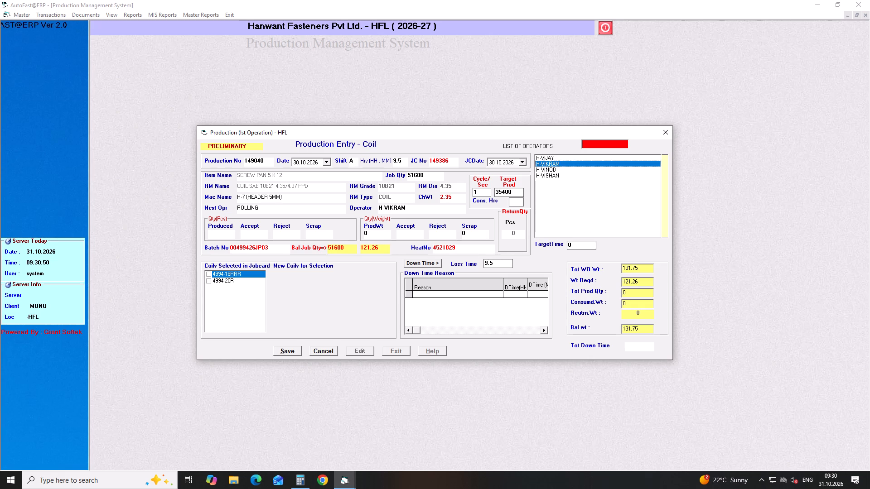
key(Down)
key(Down)
key(Return)
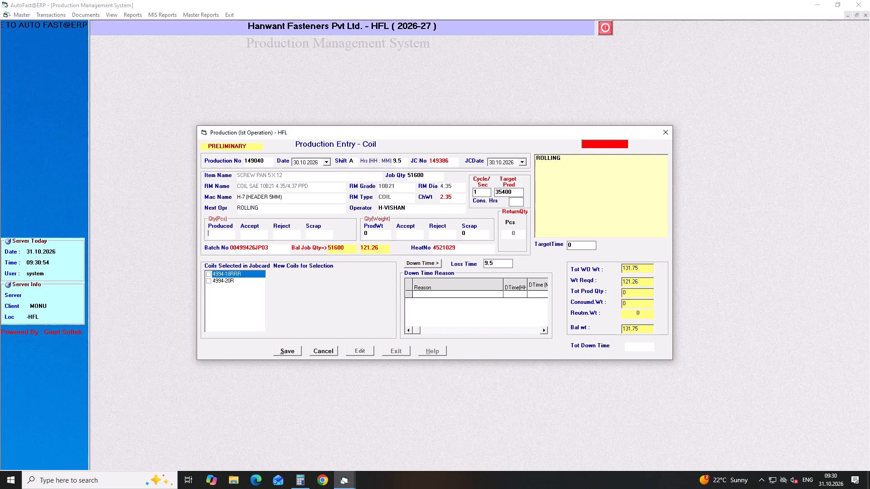
Enter a produced quantity of 51600 pieces for job card 149386.
text(51600)
key(Return)
key(Return)
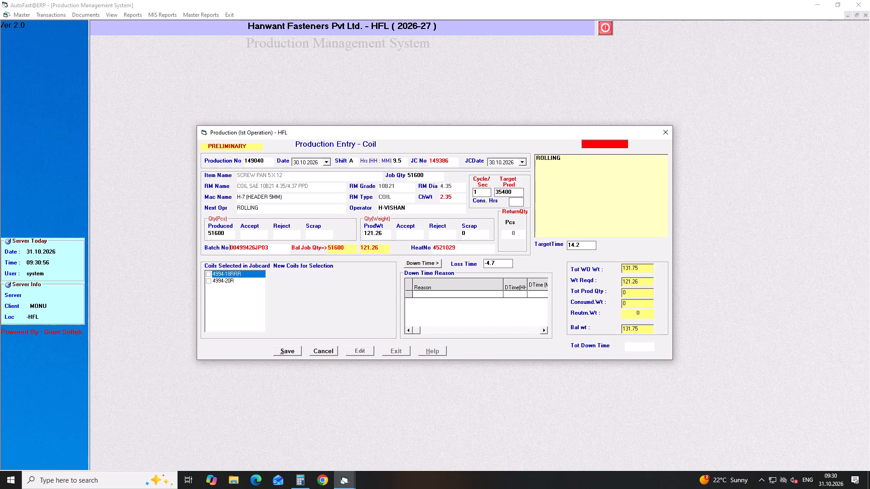
key(Return)
key(Return)
key(Return)
key(Return)
key(Return)
Set the cycle time to 0.5 seconds on the production entry for job card 149386.
click(487, 193)
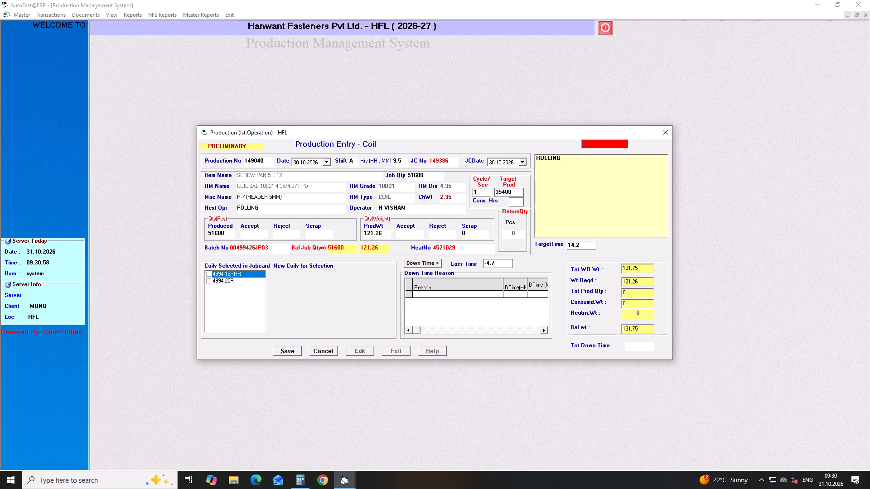
key(BackSpace)
text(0.5)
key(Return)
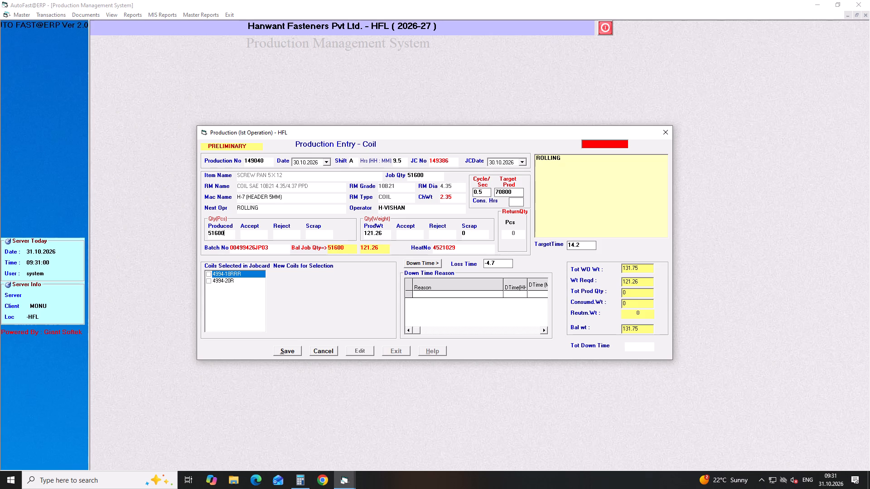
Select coils 4994-18RRR and 4994-20R and save the production entry for job card 149386.
click(209, 275)
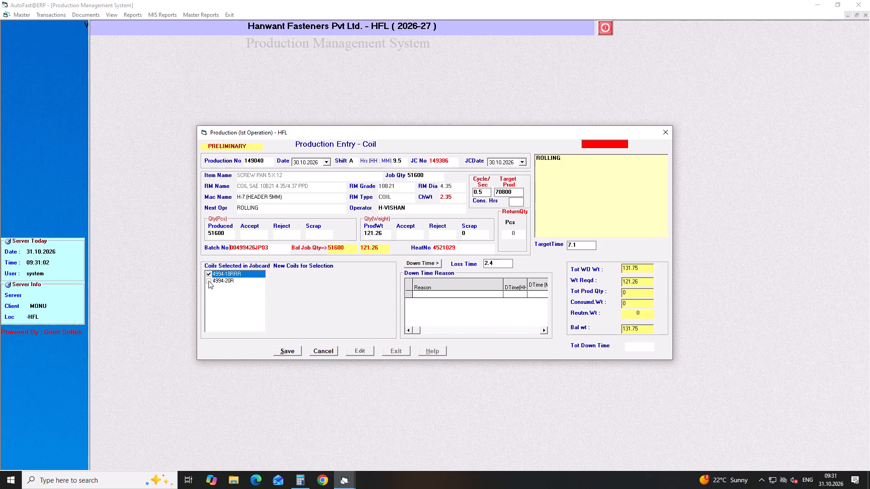
click(208, 281)
click(282, 352)
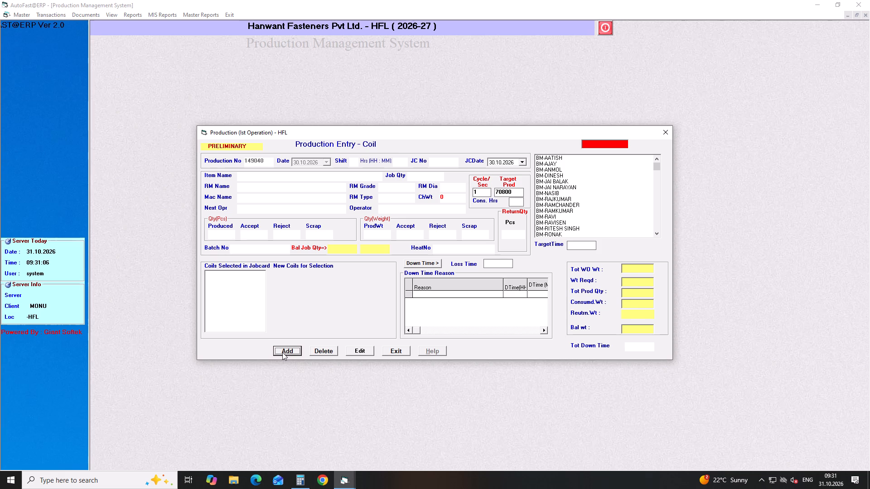
Add another coil production entry dated 30.10.2026 for shift A with 9.5 hours.
key(Return)
key(Return)
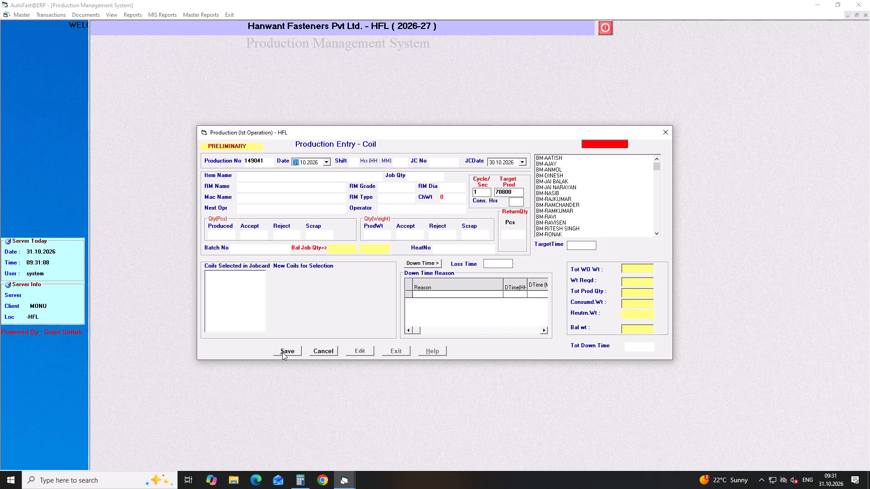
key(Down)
key(Return)
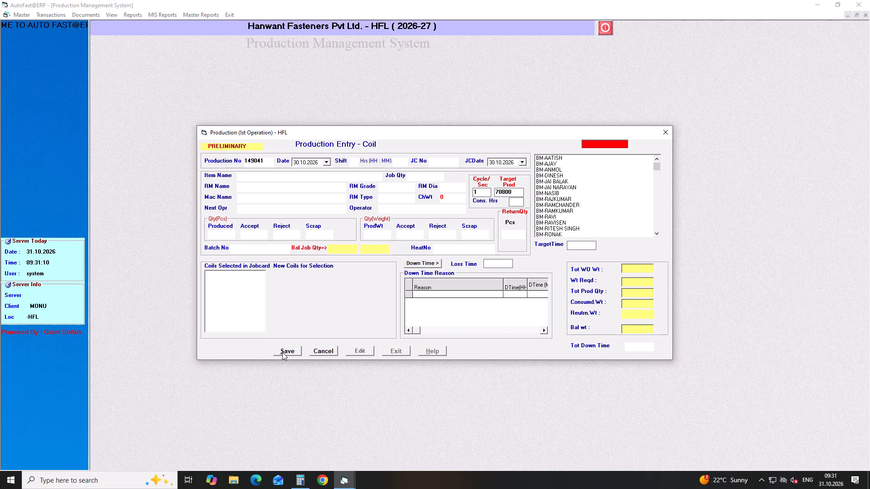
key(a)
key(Return)
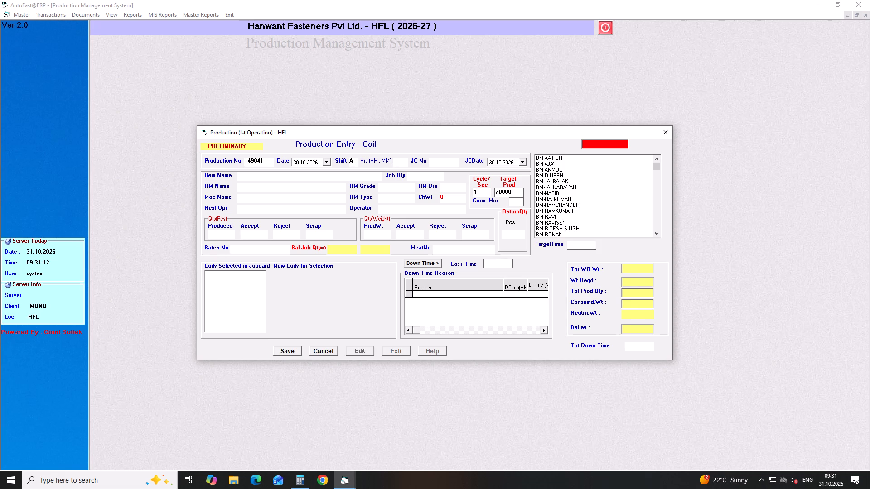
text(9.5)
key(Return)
Load job card 149387 into the production entry with machine H-8 (HEADER 5MM) and next operation ROLLING.
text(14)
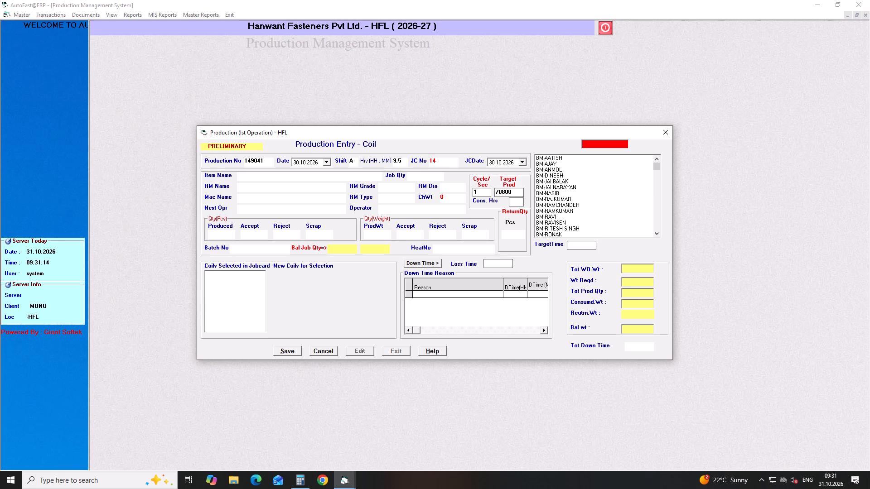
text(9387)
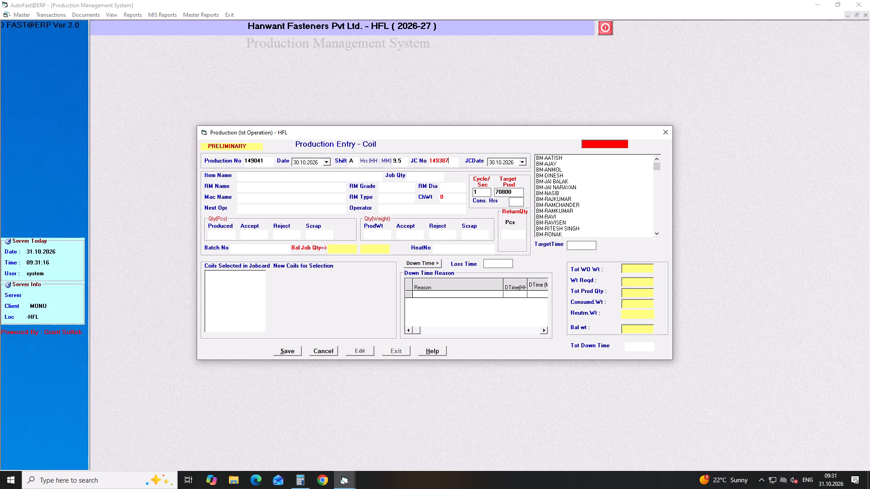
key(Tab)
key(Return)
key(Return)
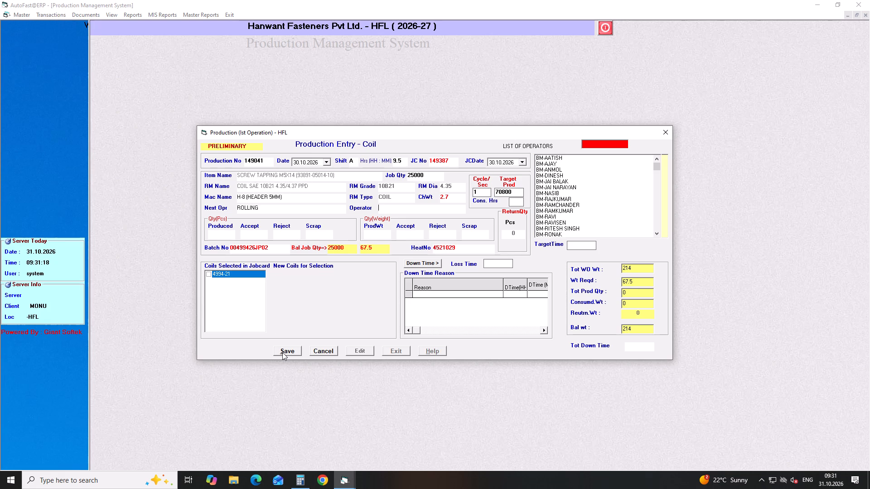
Set H-DEEPAK as the operator on the production entry for job card 149387.
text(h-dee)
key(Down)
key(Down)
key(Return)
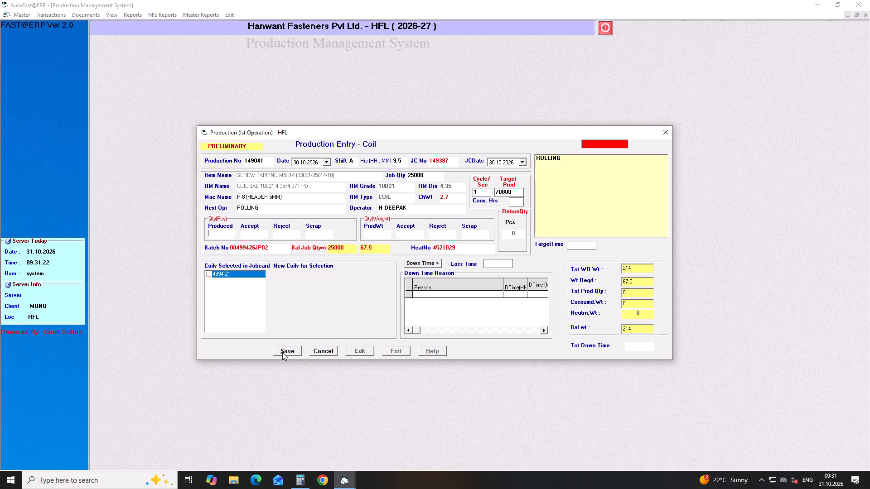
Enter a produced quantity of 25000 pieces, select coil 4994-21, and save the production entry for job card 149387.
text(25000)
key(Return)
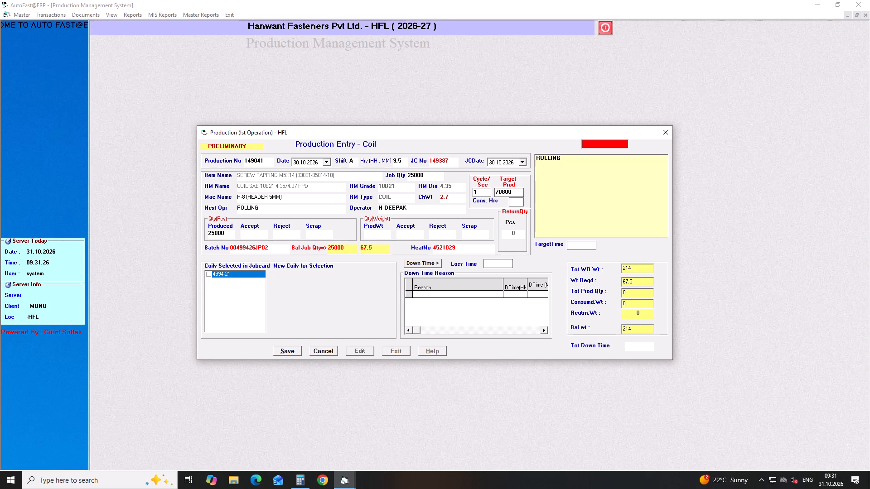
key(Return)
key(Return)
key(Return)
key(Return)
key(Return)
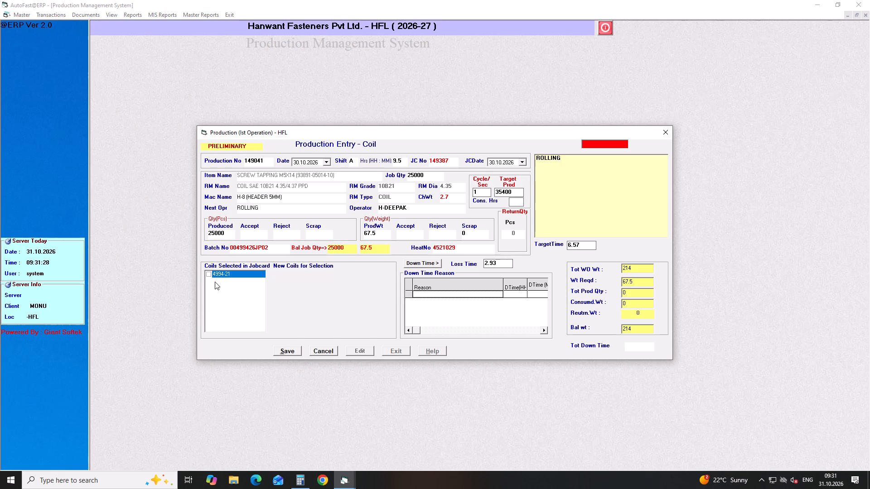
click(210, 274)
click(285, 349)
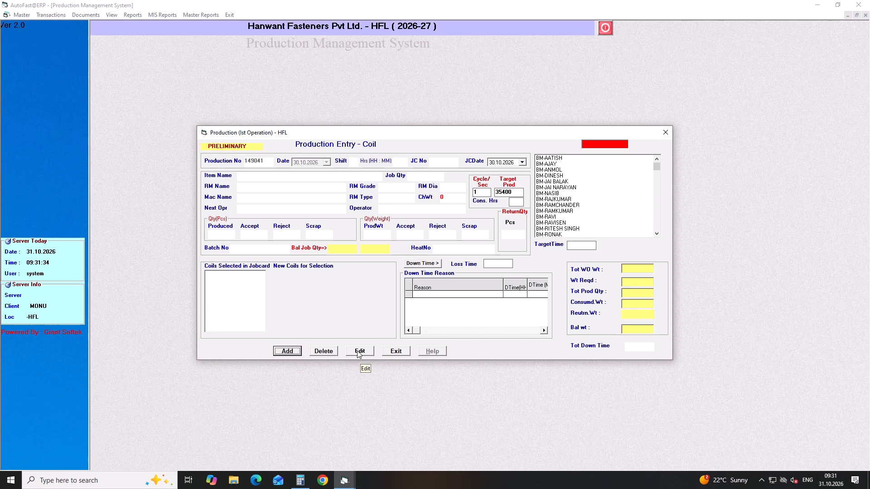
Add a coil production entry dated 30.10.2026 for shift B with 8 hours.
key(Return)
key(Return)
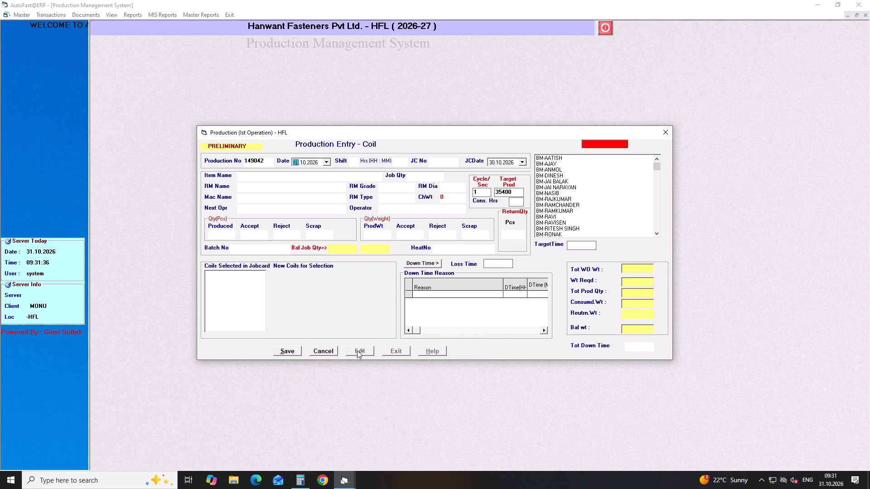
key(Down)
key(Return)
key(b)
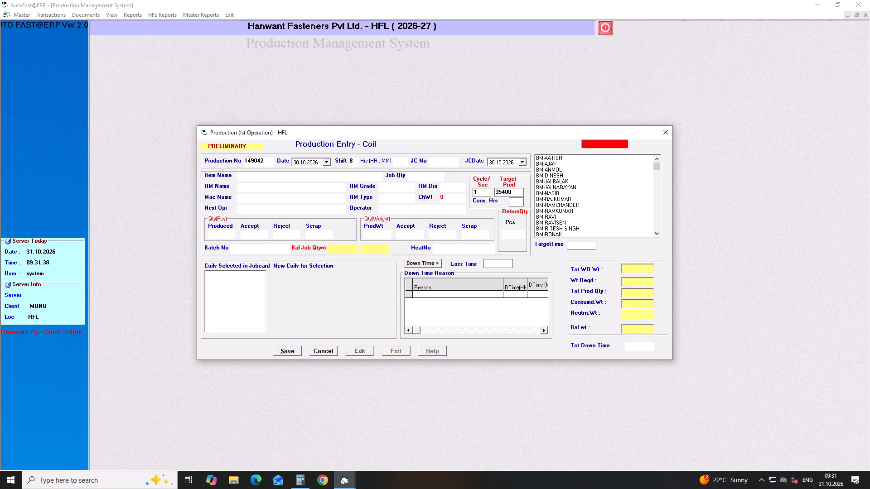
key(Return)
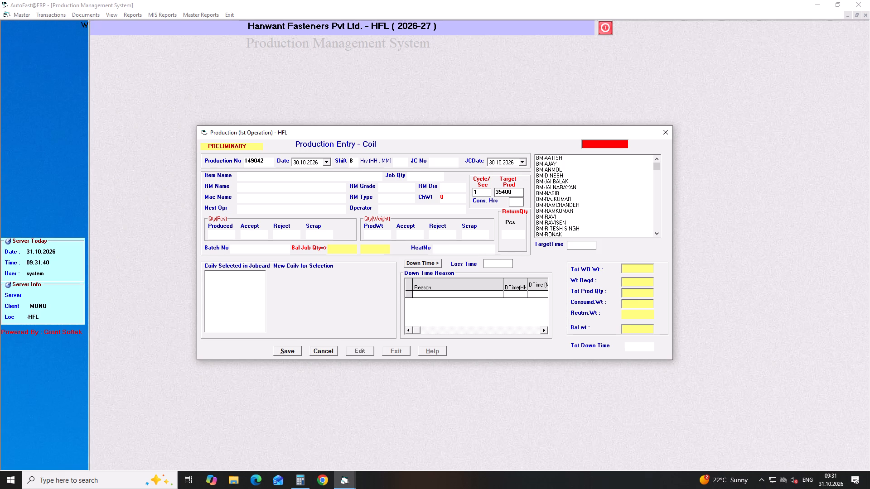
key(8)
key(Return)
Load job card 149383 into the production entry with machine H-4 (HEADER 3/8") and next operation TRIMMING.
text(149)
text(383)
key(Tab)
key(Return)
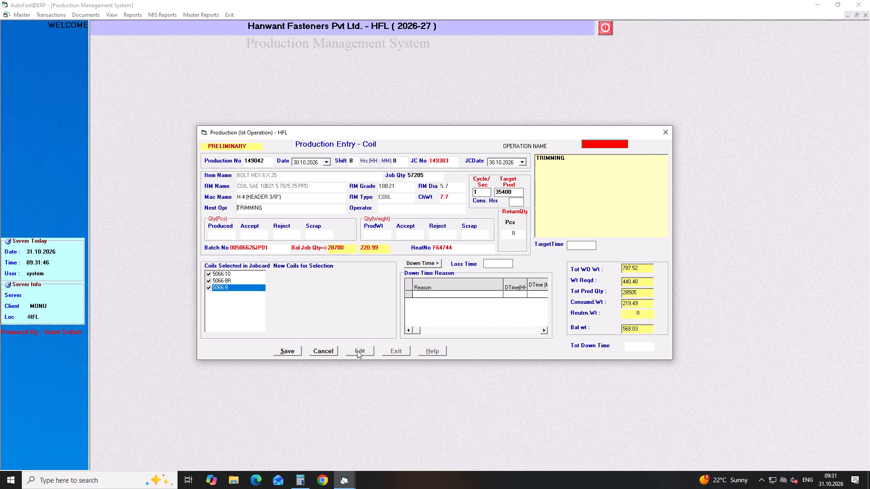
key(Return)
Set the first listed H-K operator on the production entry for job card 149383.
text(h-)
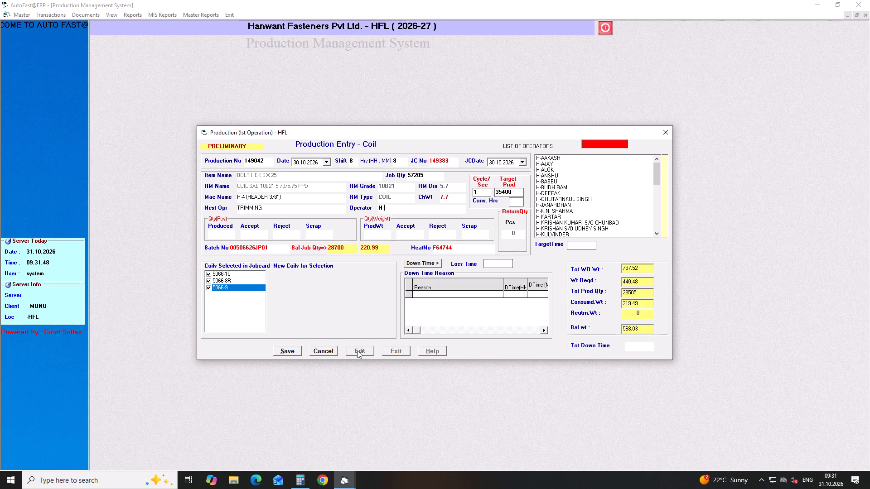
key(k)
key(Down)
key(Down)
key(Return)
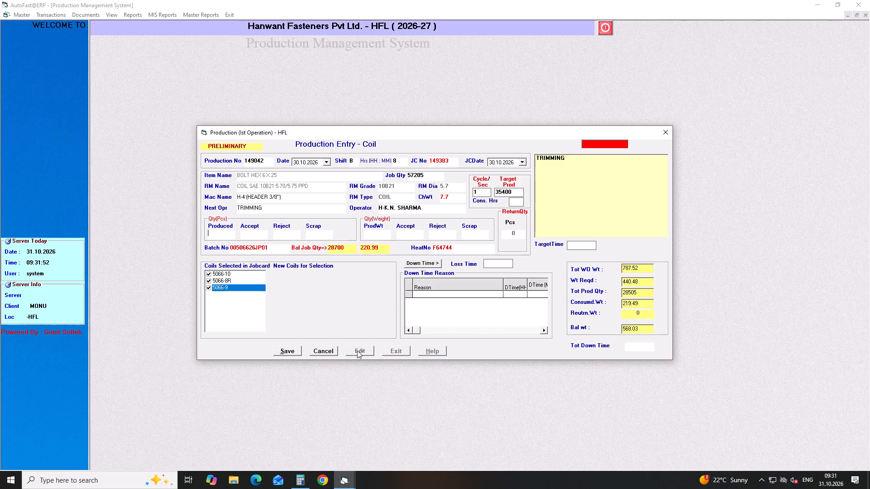
Enter a produced quantity of 28700 pieces and save the production entry for job card 149383.
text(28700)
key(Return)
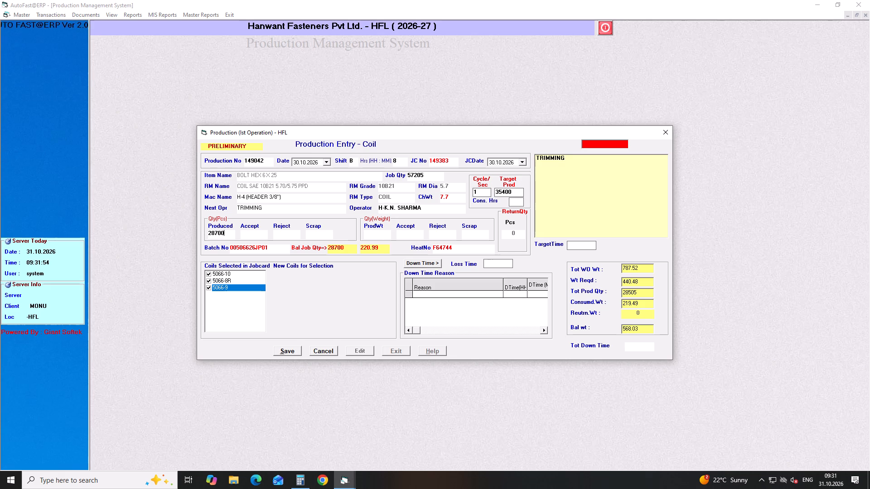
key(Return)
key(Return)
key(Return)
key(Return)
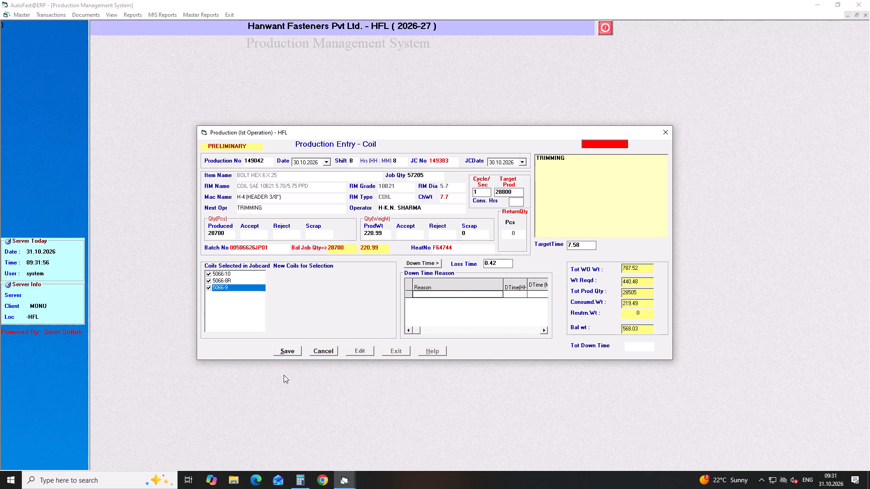
click(284, 353)
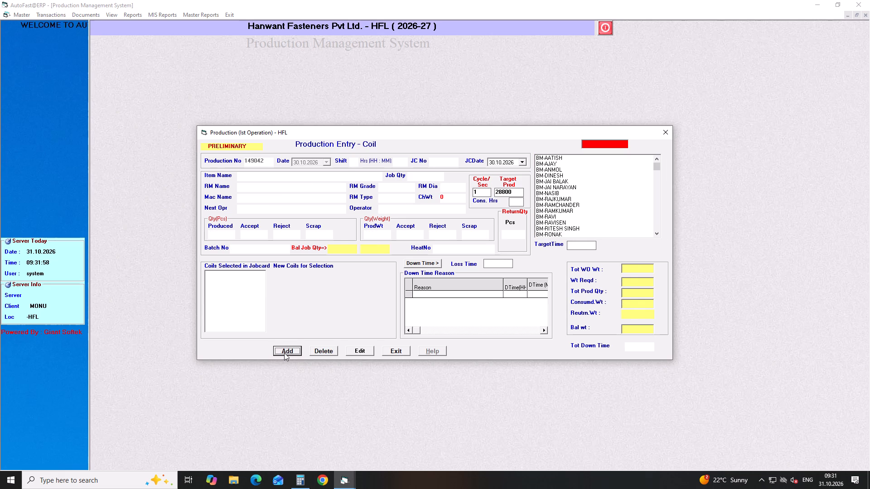
Add a coil production entry dated 30.10.2026 for shift B with 8 hours.
key(Return)
key(Return)
key(Down)
key(Return)
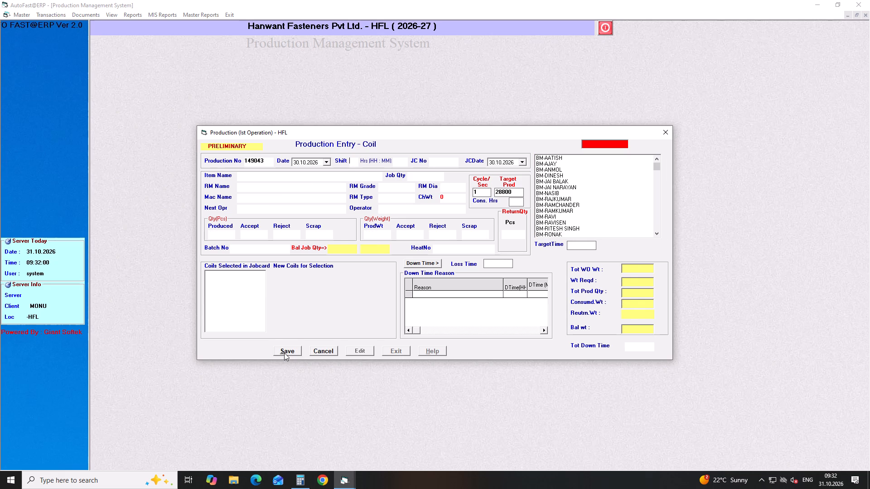
key(b)
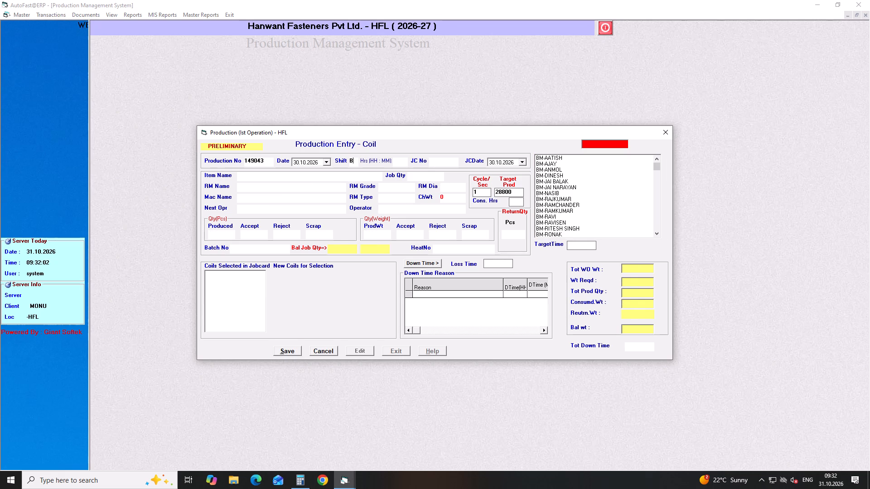
key(Return)
key(9)
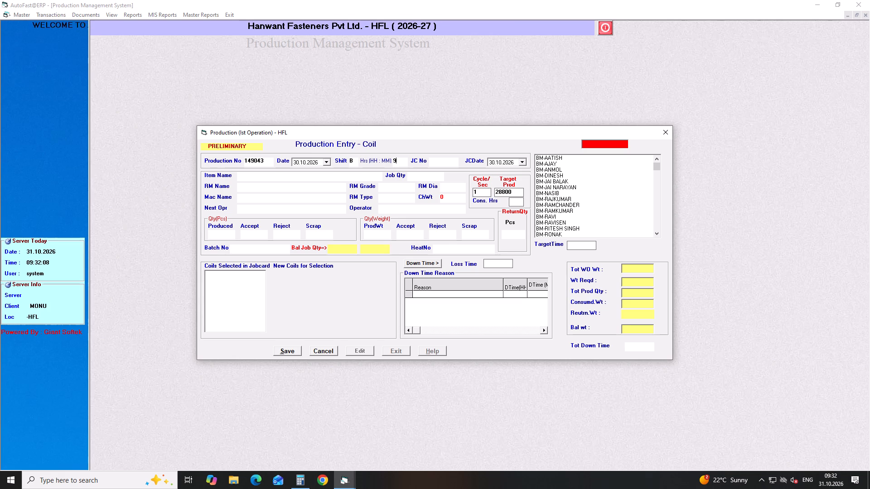
key(period)
key(BackSpace)
key(BackSpace)
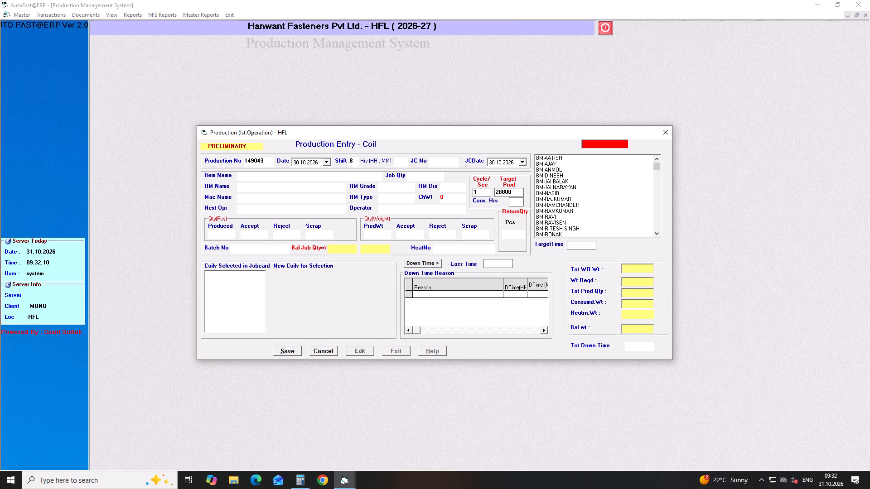
key(8)
key(Return)
Load job card 149385 into the production entry with machine H-6 (HEADER 1/4") and next operation ROLLING.
key(1)
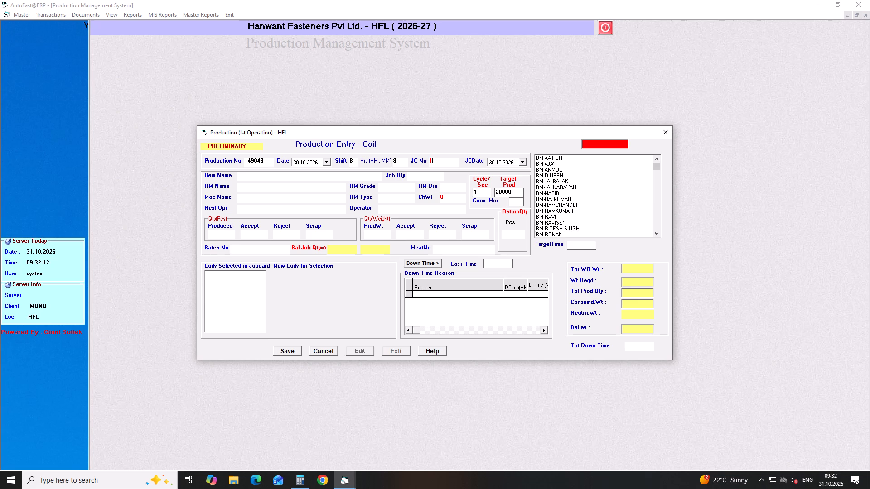
text(49)
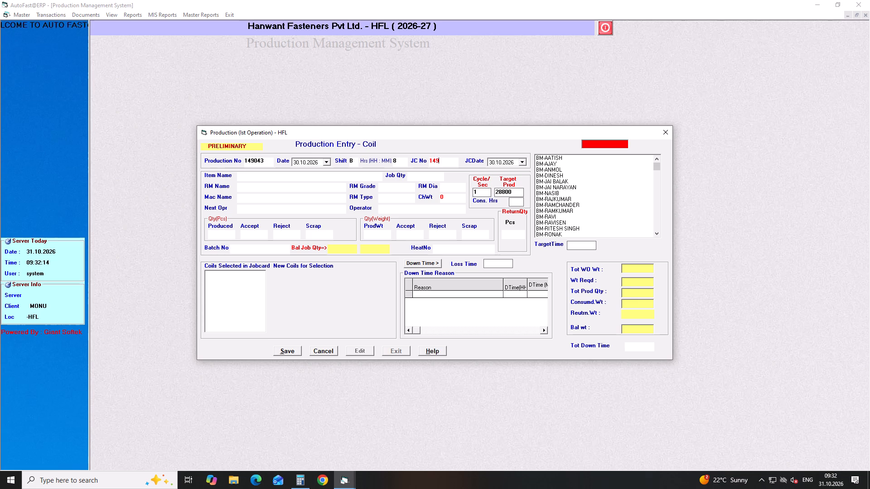
text(385)
key(Tab)
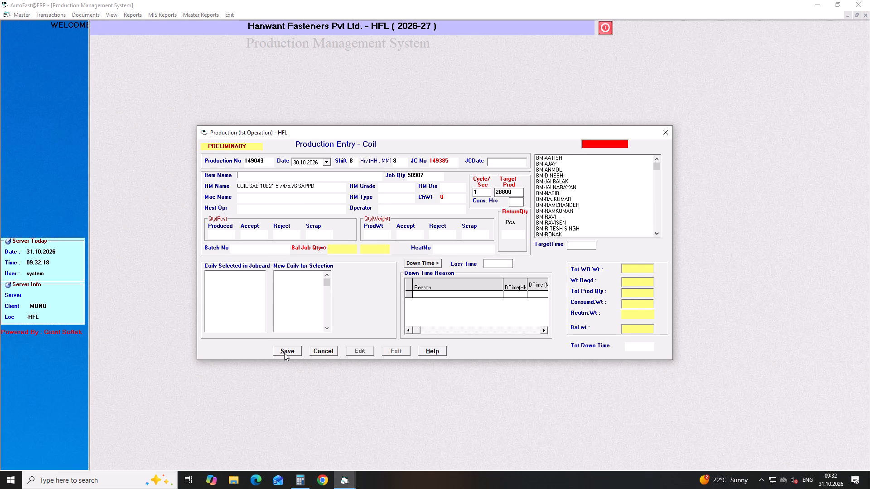
key(Return)
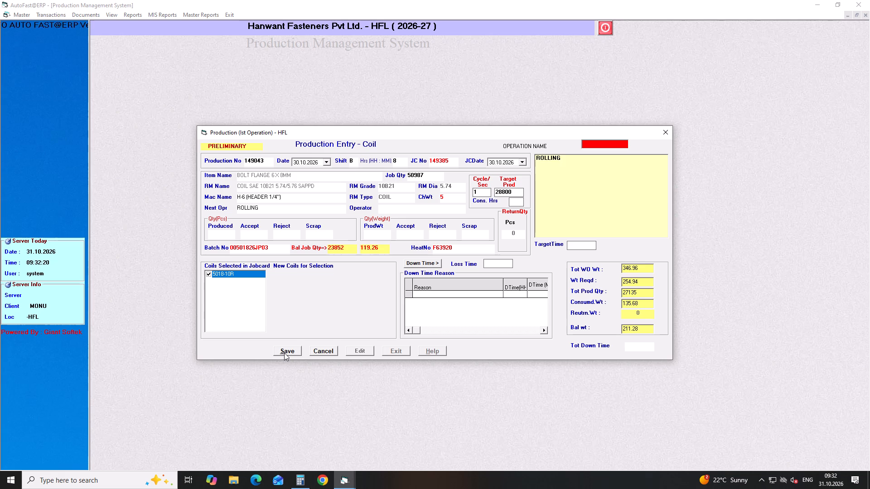
key(Return)
Set the first listed H-SA operator on the production entry for job card 149385.
key(h)
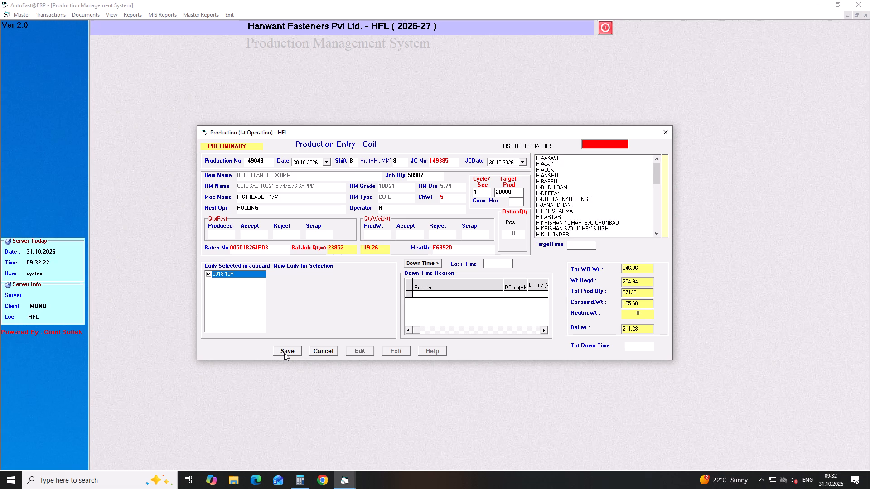
key(minus)
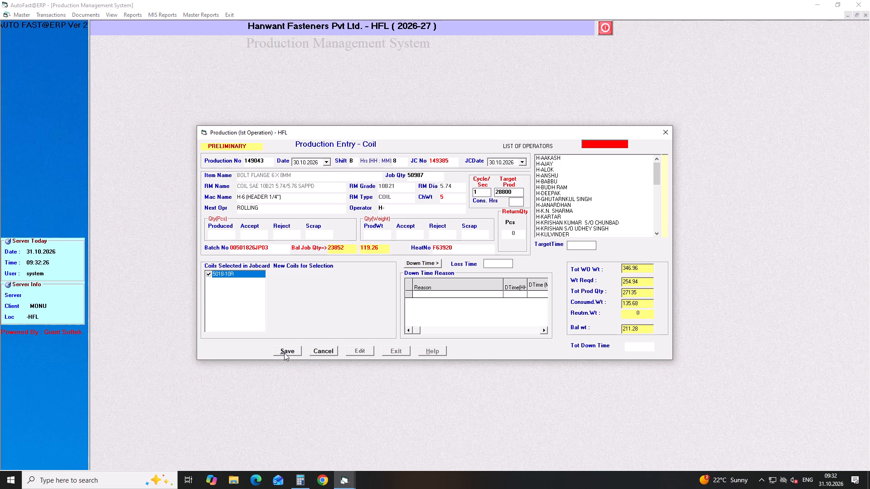
text(sa)
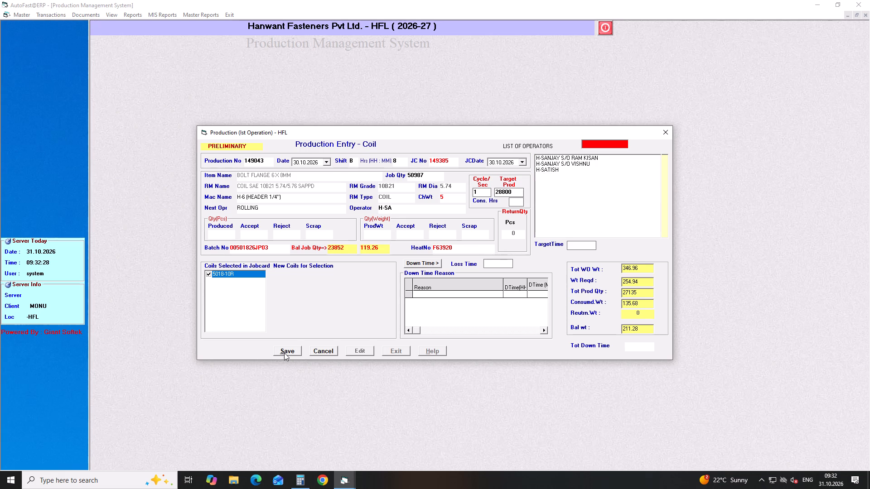
key(Down)
key(Down)
key(Return)
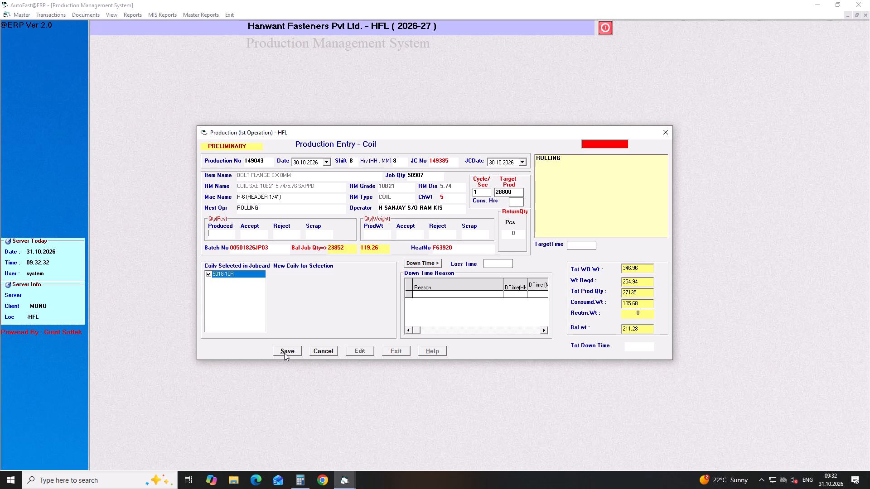
Save the production entry for job card 149385 with a produced quantity of 23850 pieces and close the production form.
text(23850)
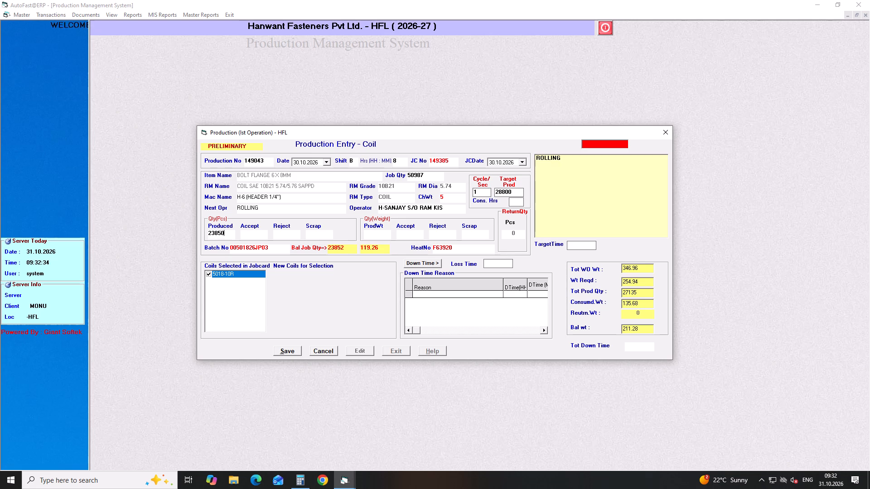
key(Return)
key(Return)
key(Return)
key(Return)
key(Return)
key(Return)
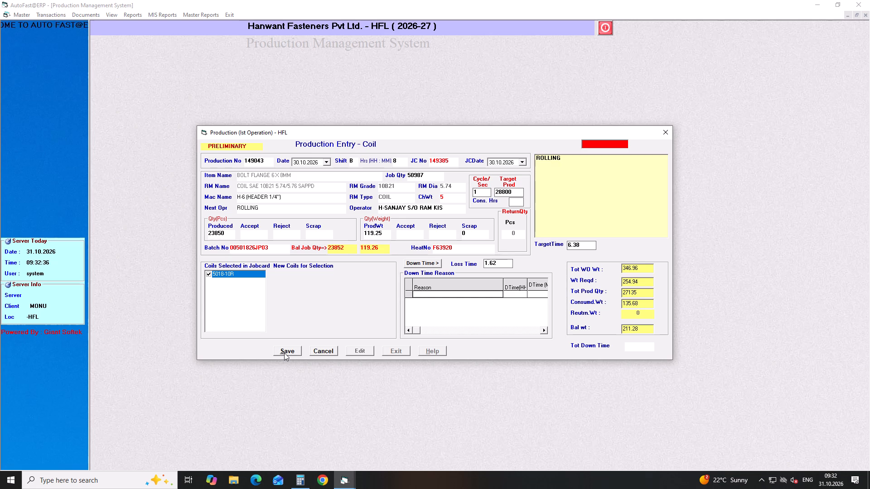
click(284, 355)
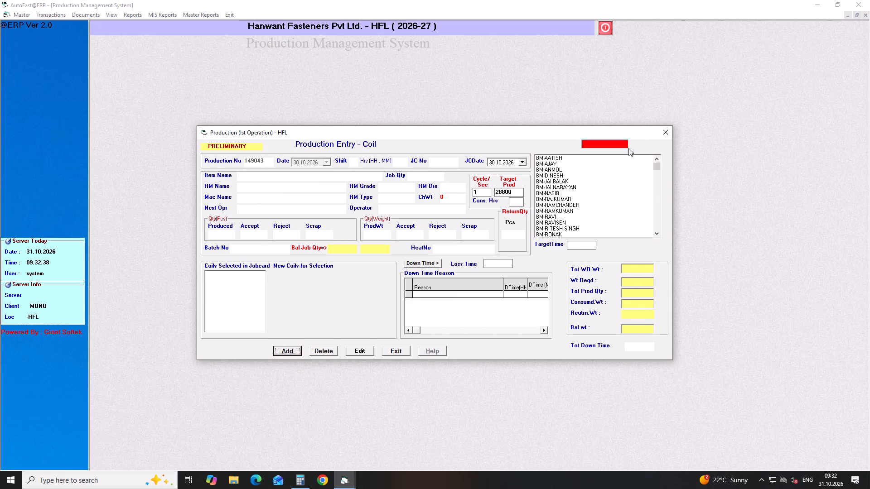
click(670, 132)
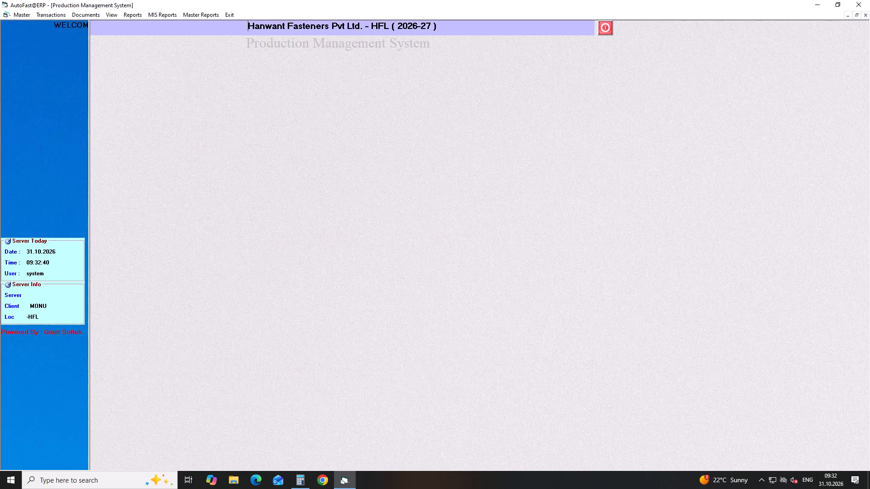
Switch to Chrome, search for ewaybill, and open the e-Way bill Index site at ewaybillgst.gov.in.
click(318, 479)
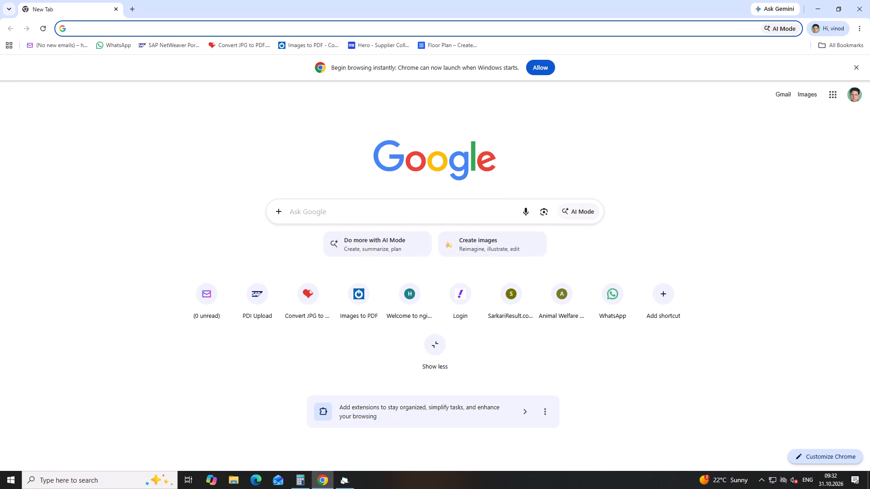
click(89, 27)
key(e)
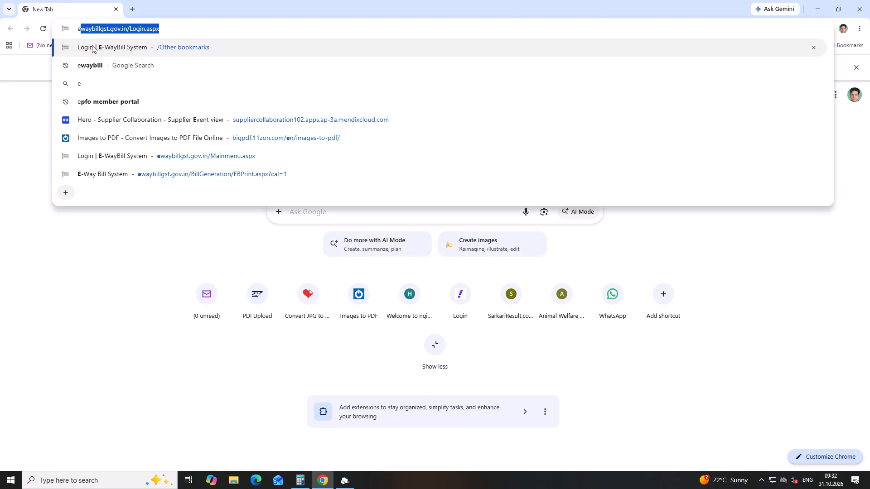
click(91, 64)
click(176, 176)
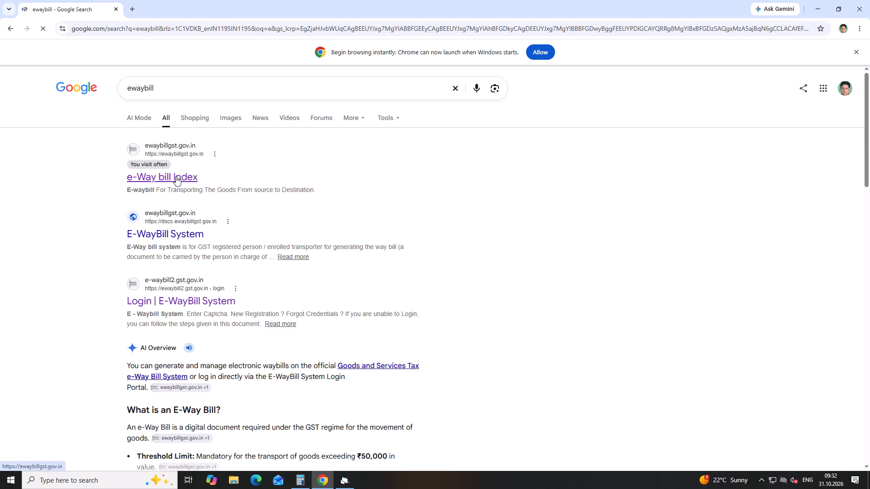
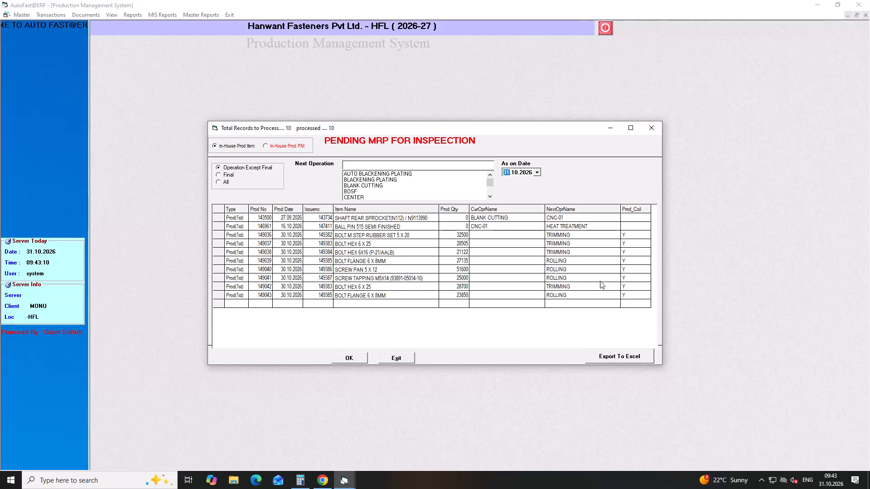
Close the list of pending MRP for inspection and minimize the ERP window to return to the e-way bill portal.
click(647, 131)
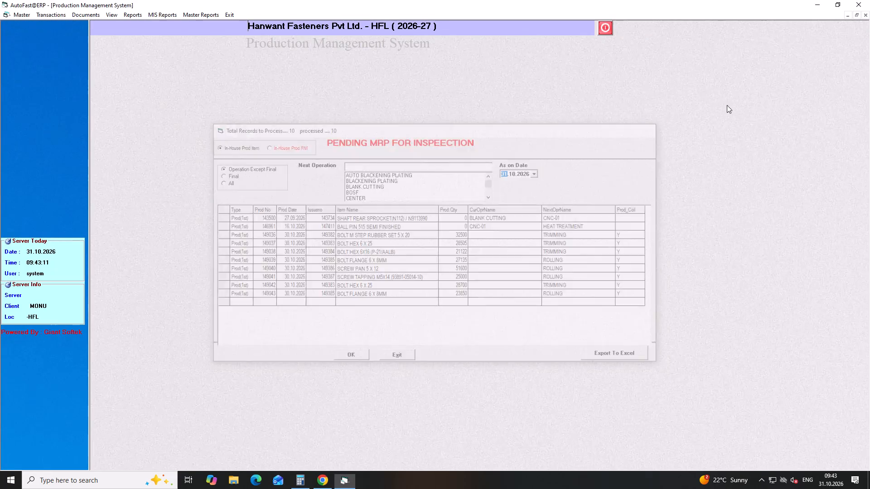
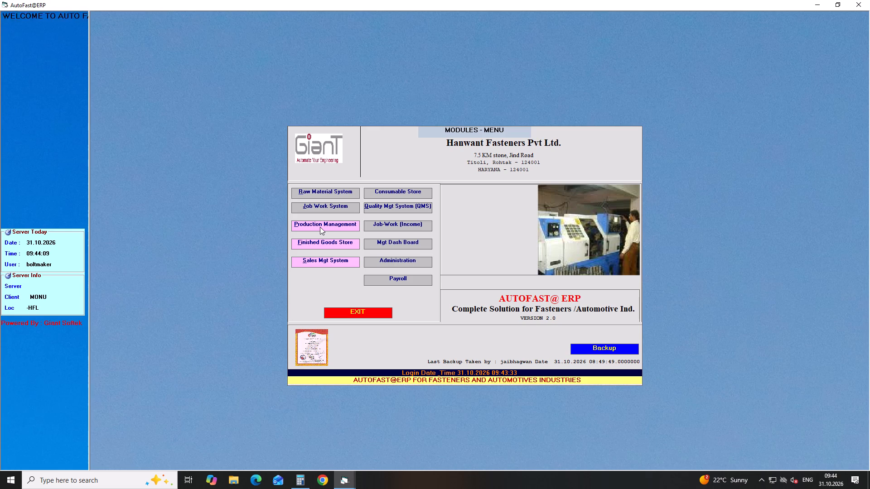
Start a new first-operation coil job card in Production Management, dated 30.10.2026, with the FORGING method.
click(320, 227)
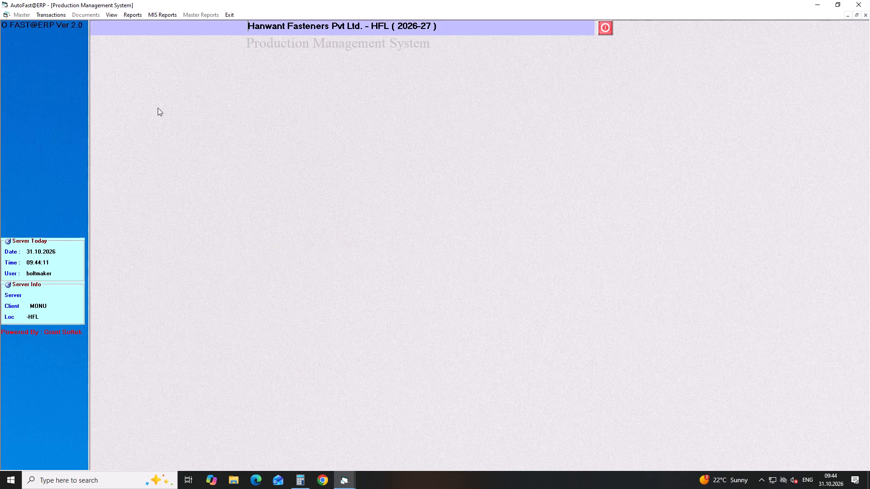
click(56, 16)
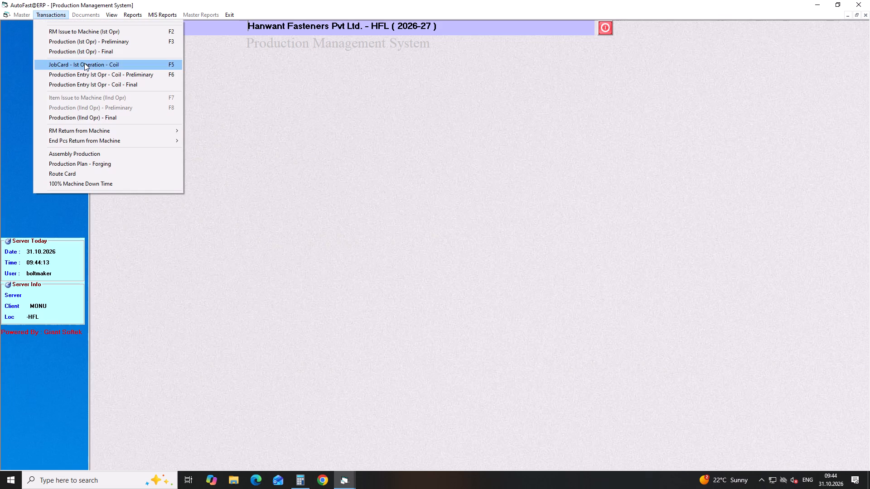
click(84, 63)
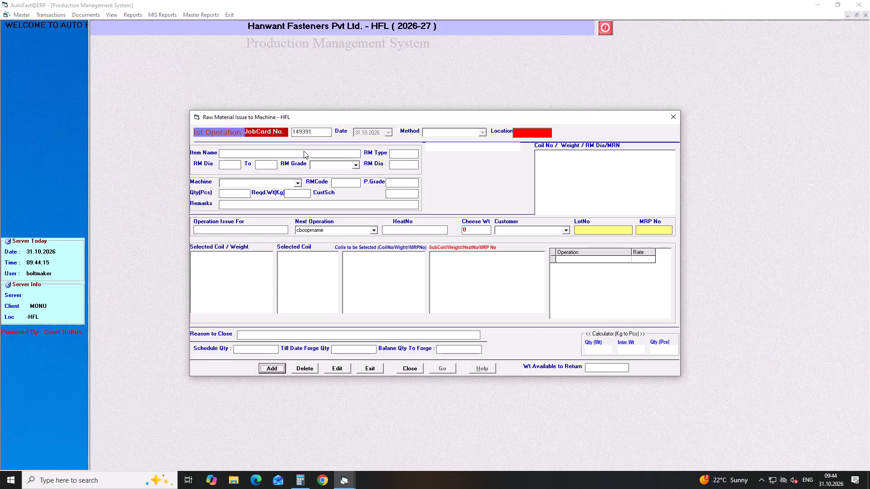
key(Return)
key(Return)
key(Down)
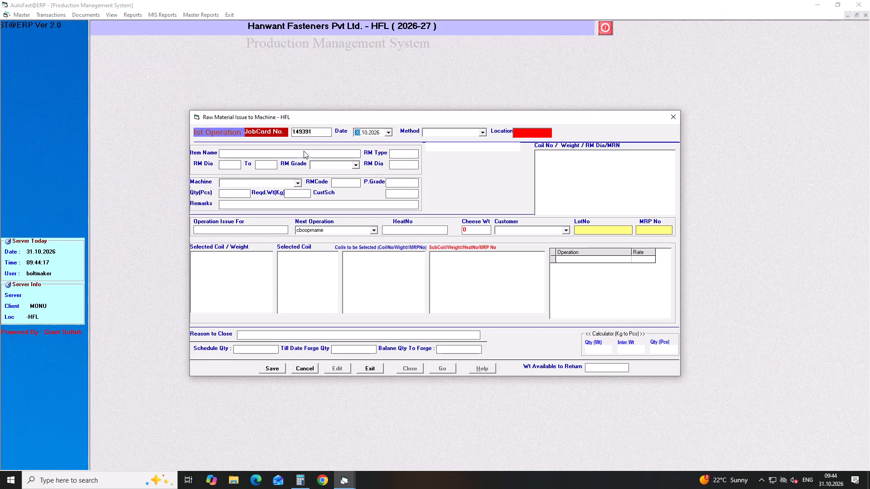
key(Return)
key(Down)
key(Return)
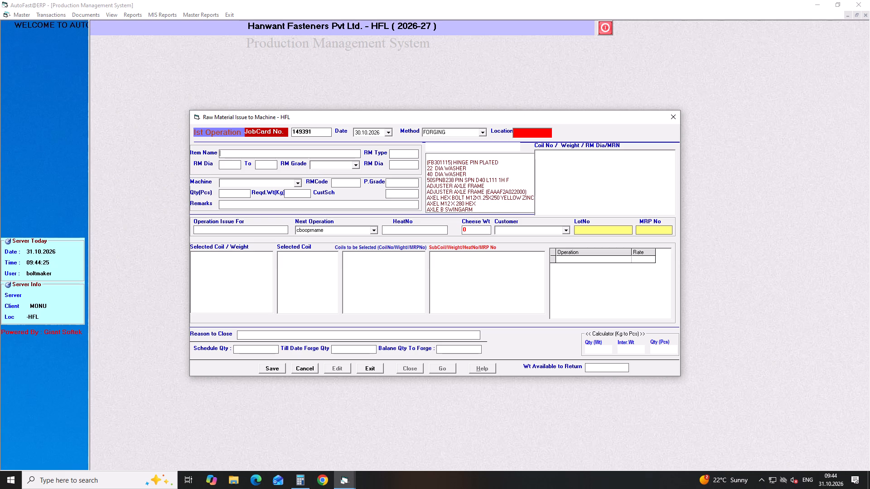
Choose BOLT M6X10X1.0MM (AAGG) as the job card's item, with raw material grade 1010.
text(BOLT M6)
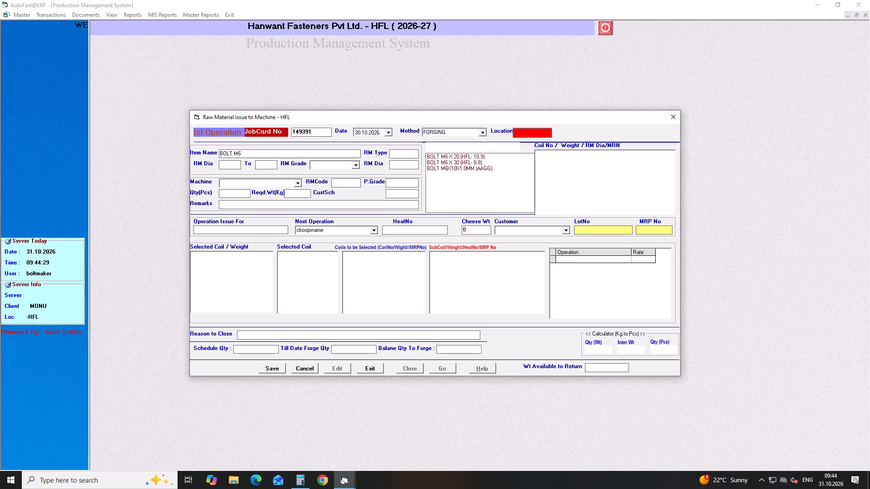
key(Down)
key(Down)
key(Down)
key(Down)
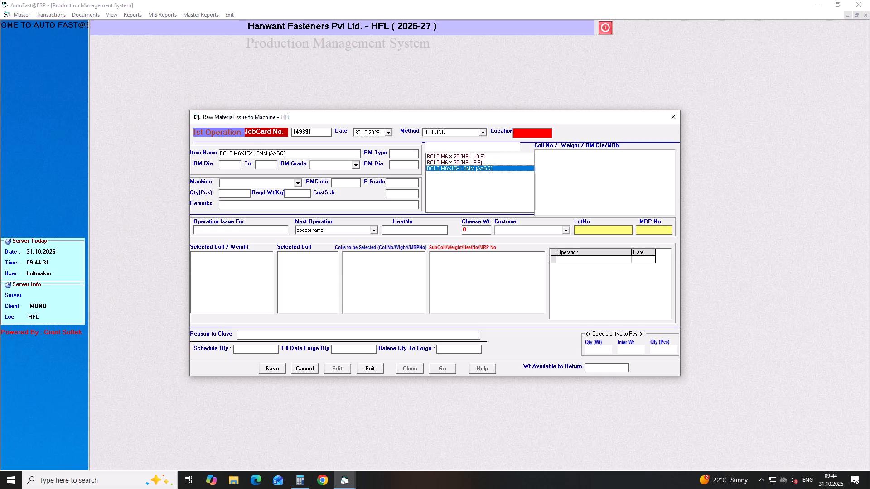
key(Return)
key(Return)
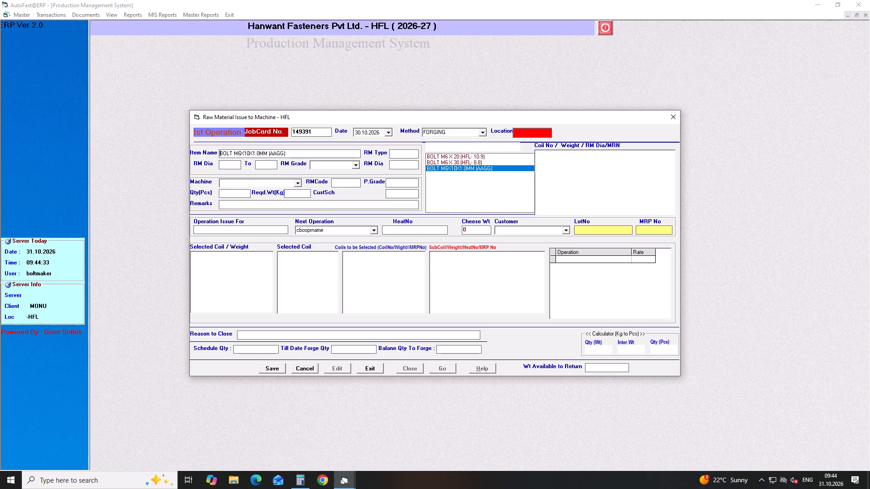
key(Return)
key(Down)
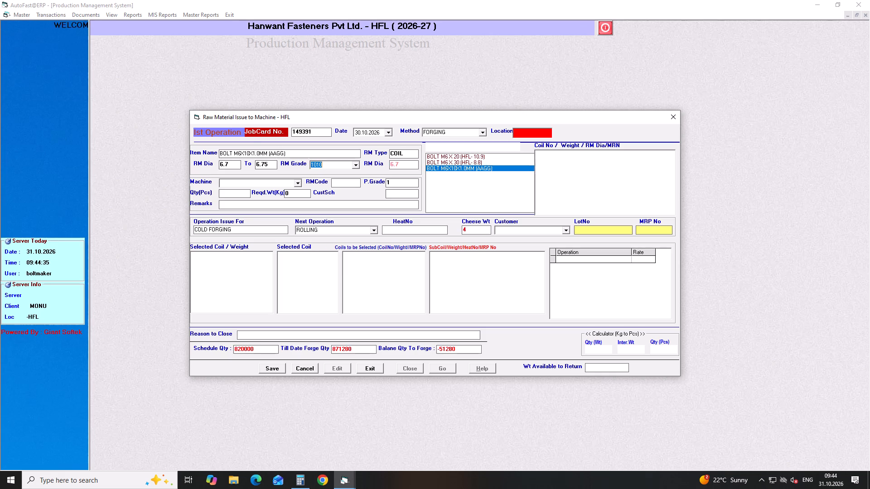
key(Return)
key(Return)
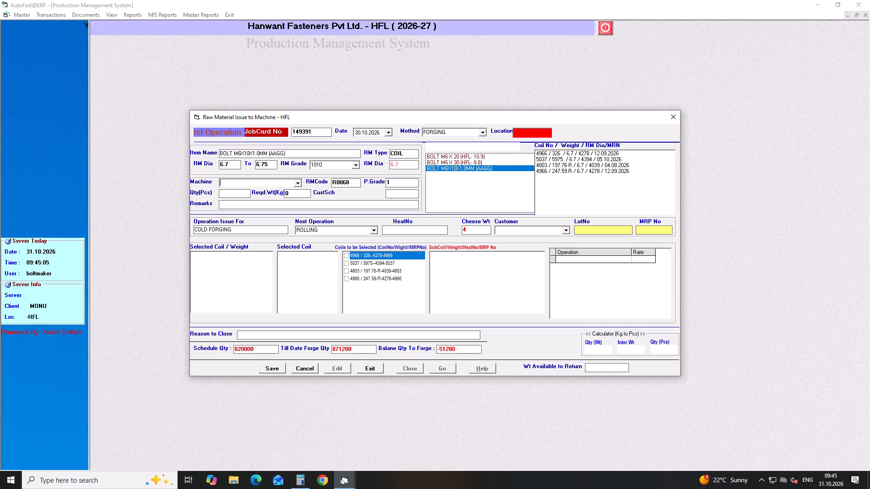
Assign machine BM-01 (BOLT MAKER) with a quantity of 43005 pieces, keeping ROLLING as the next operation.
text(BM)
key(Down)
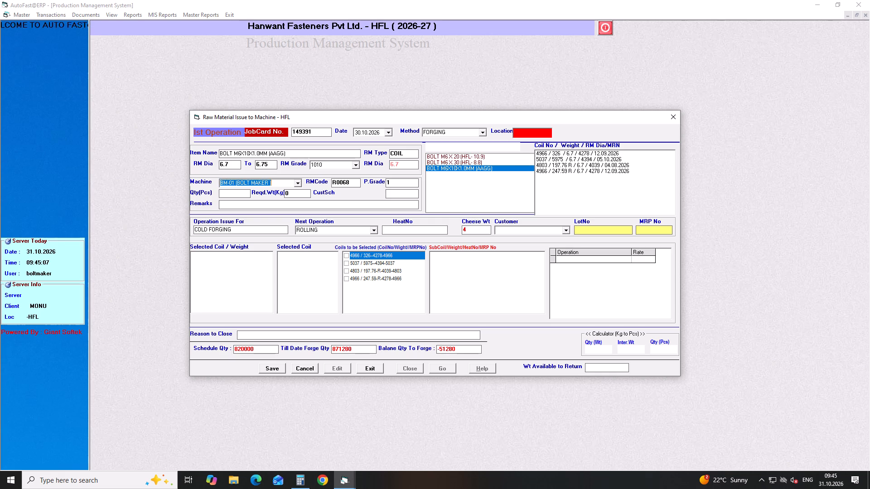
key(Return)
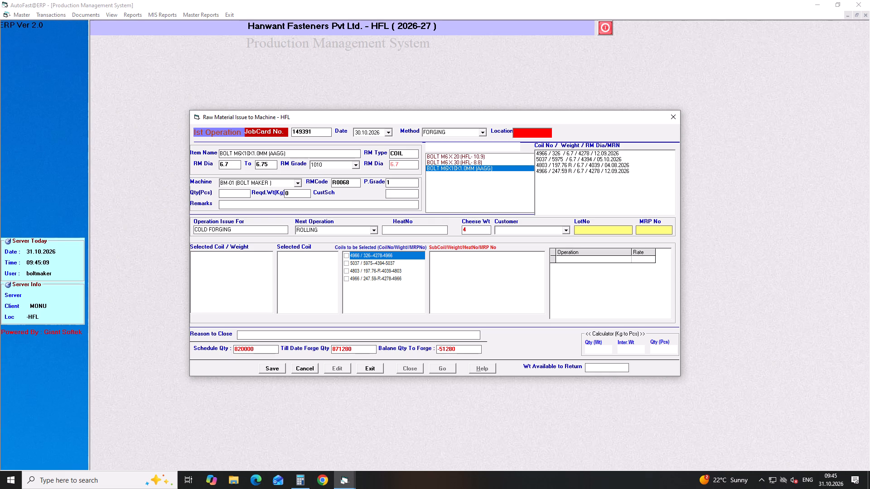
text(43)
text(005)
key(Return)
key(Return)
key(Return)
key(Return)
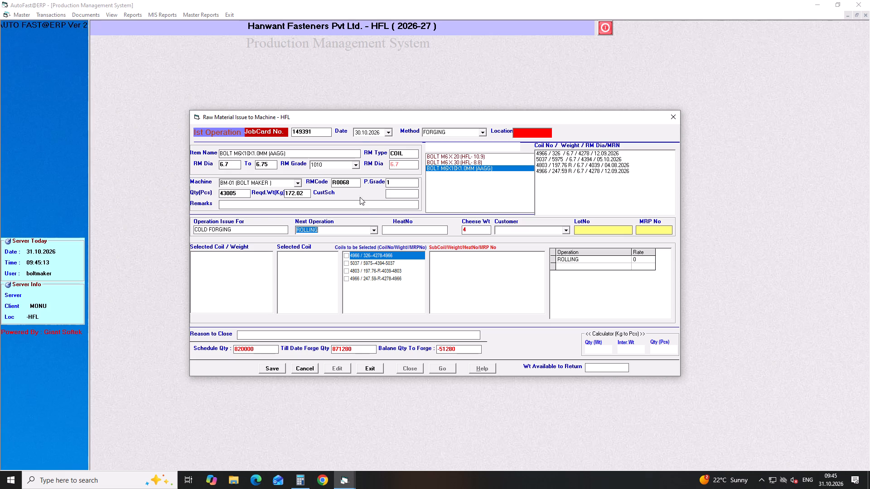
Issue sub-coil 4966-6R from the 247.59 kg return coil 4966 and save the job card.
click(344, 279)
click(432, 256)
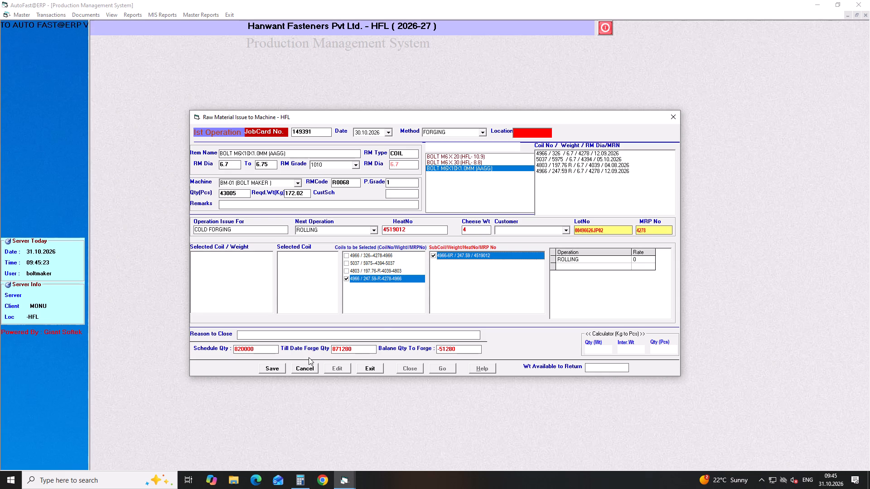
click(266, 366)
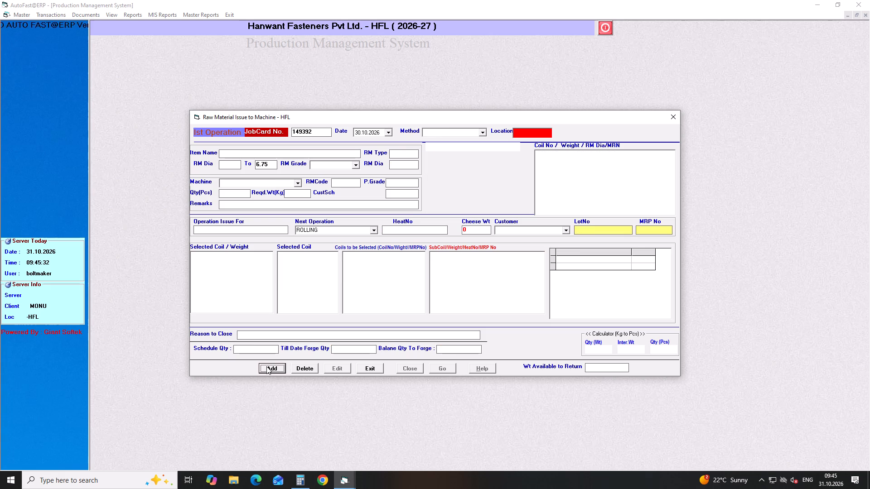
Start another first-operation job card dated 30.10.2026 with the FORGING method.
key(Return)
key(Return)
key(Return)
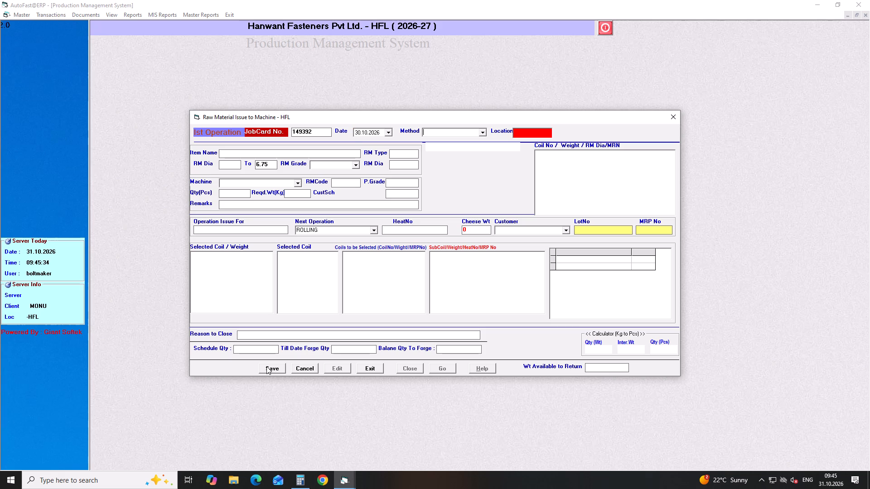
key(Down)
key(Return)
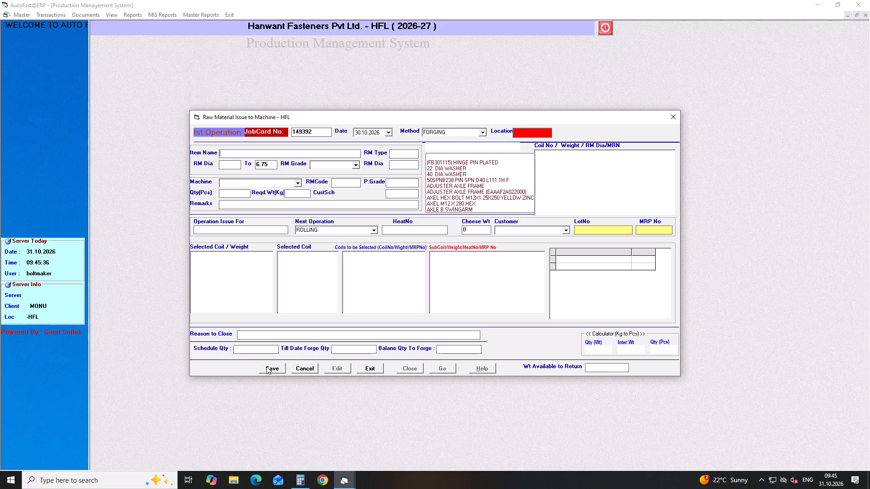
text(BOLT FLANGE 6)
text(MM)
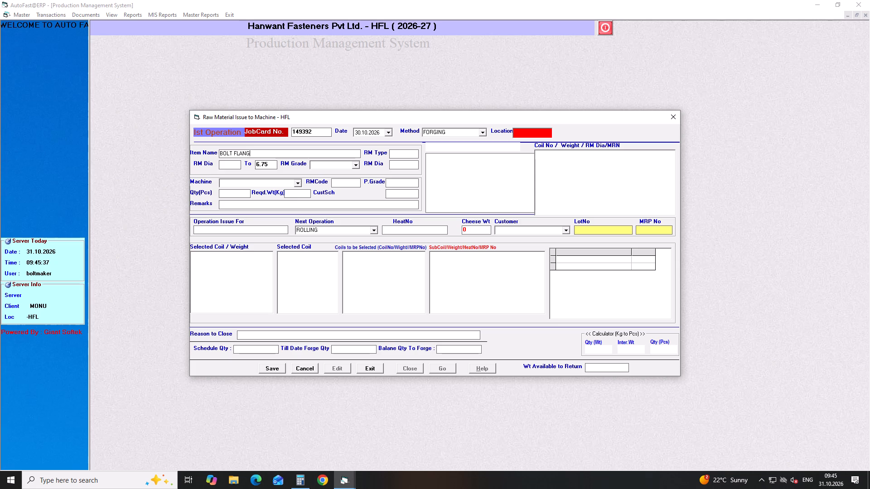
key(Left)
key(Left)
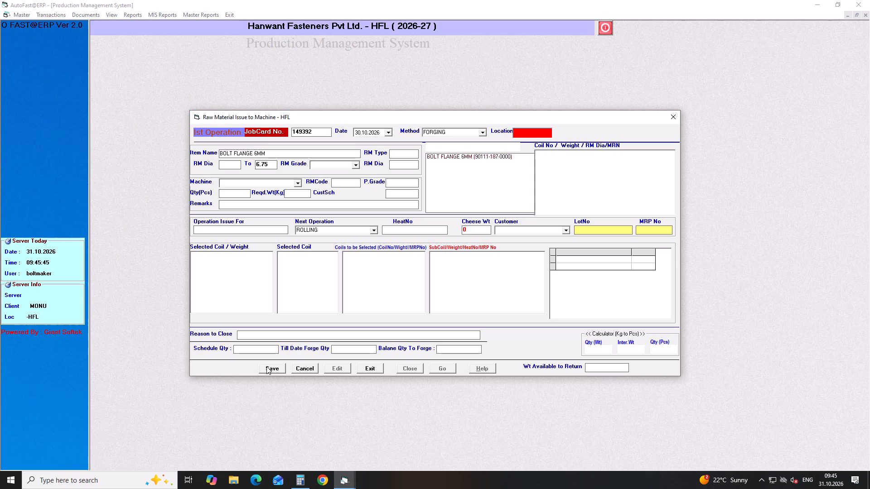
key(Down)
key(Down)
key(Return)
key(Return)
key(Return)
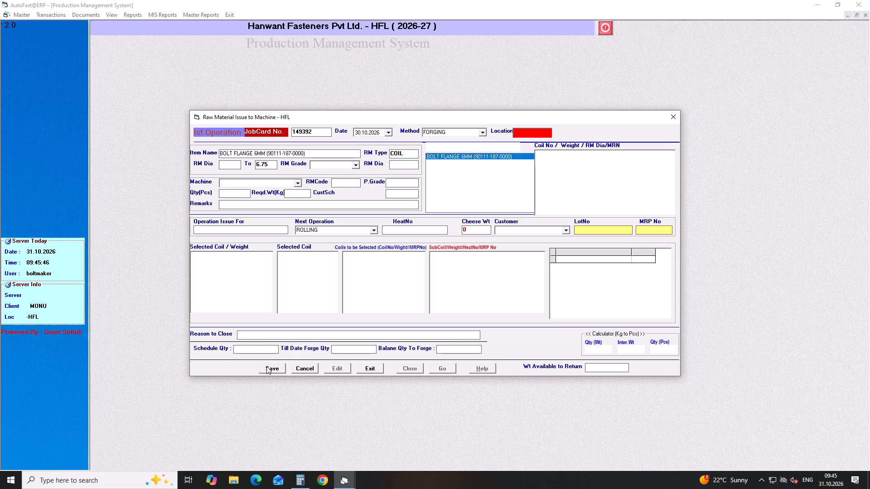
key(Down)
key(Return)
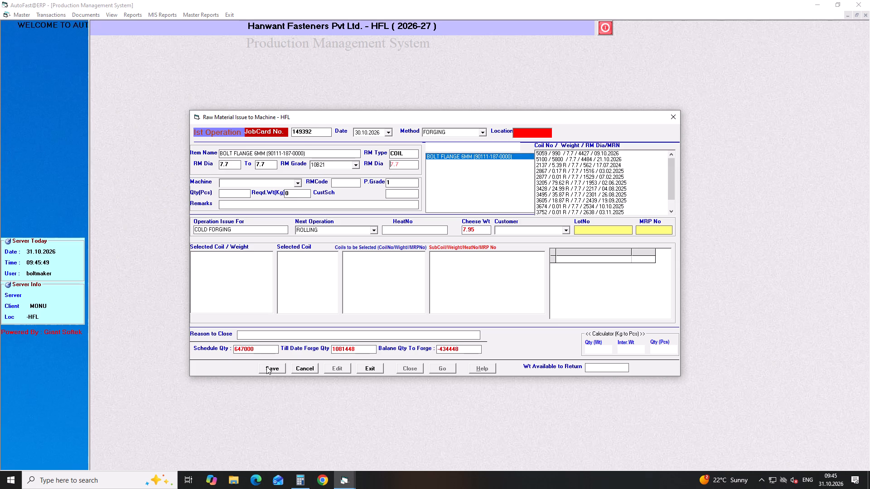
key(Return)
Assign machine BM-03 (BOLT MAKER) with a quantity of 45050 pieces, keeping ROLLING as the next operation.
text(BM)
key(Down)
key(Down)
key(Down)
key(Return)
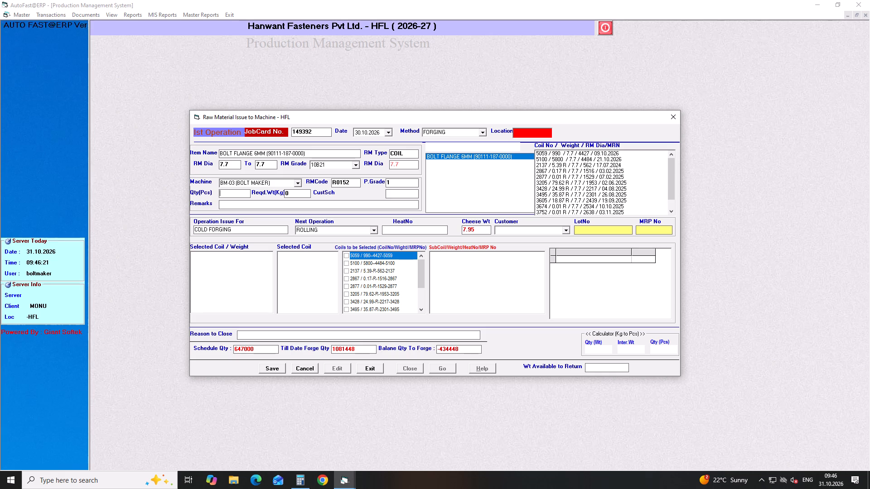
text(45050)
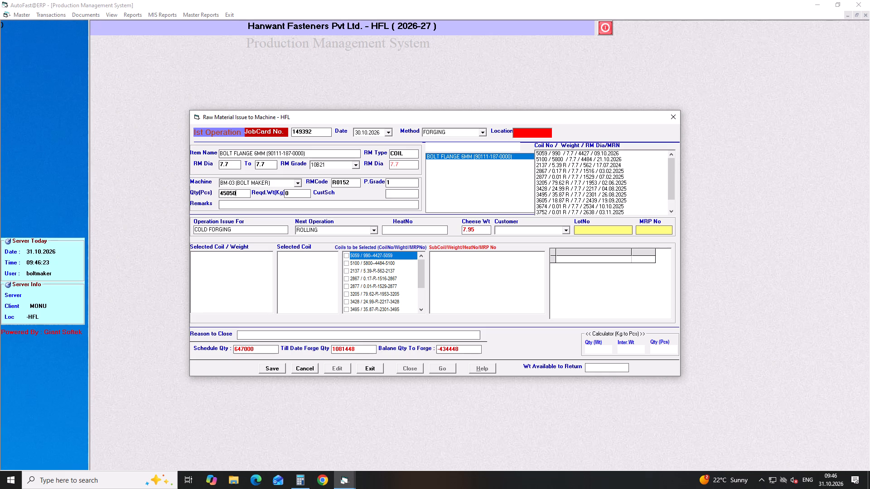
key(Return)
key(Return)
key(Return)
key(Return)
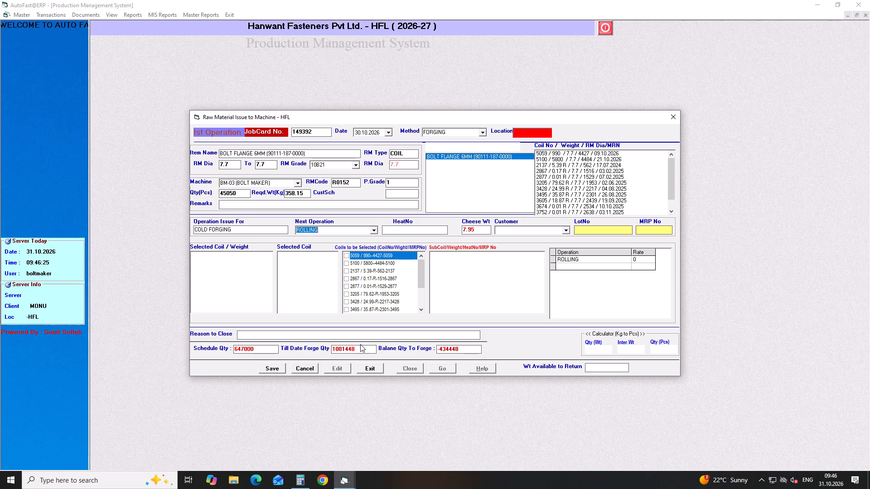
Select both coil 5059 entries, issue sub-coils 5059-6RR, 5059-7 and 5059-8, and save the job card.
drag(420, 268, 420, 276)
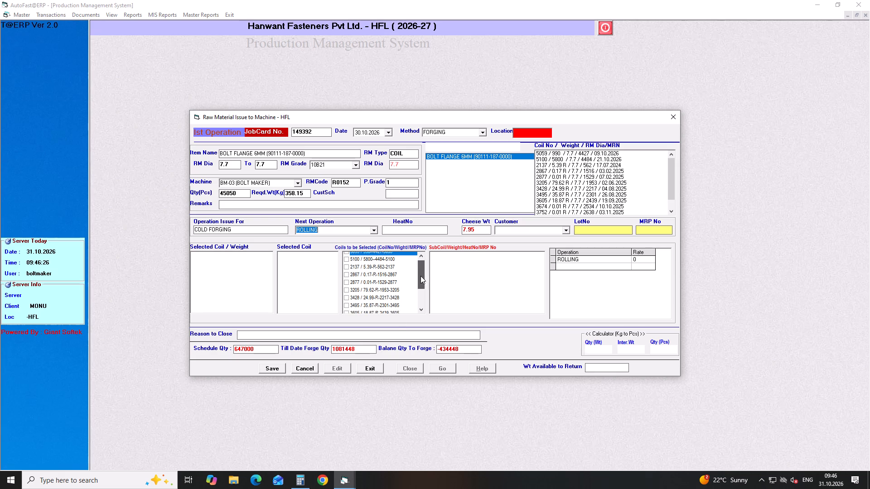
drag(420, 276, 420, 302)
click(346, 309)
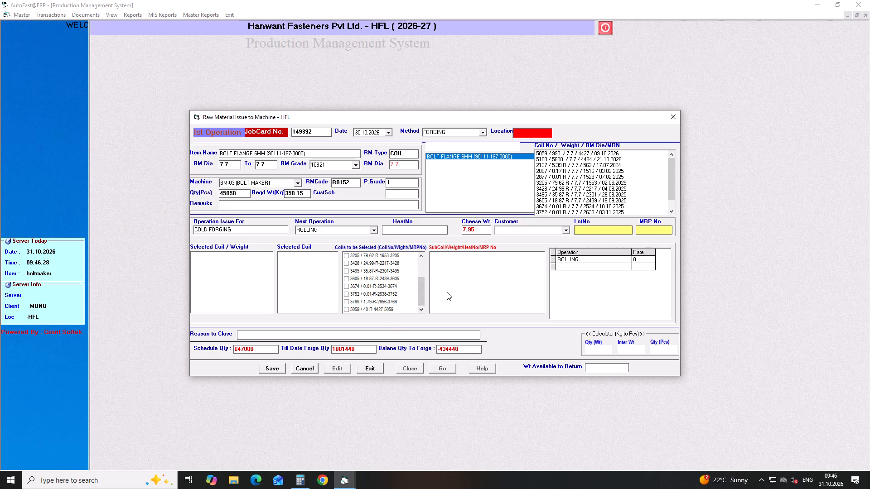
drag(418, 287, 424, 254)
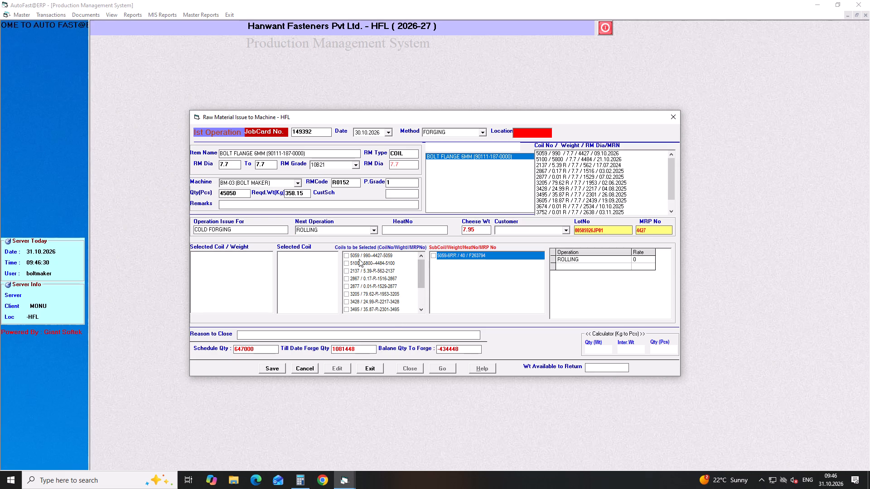
click(346, 257)
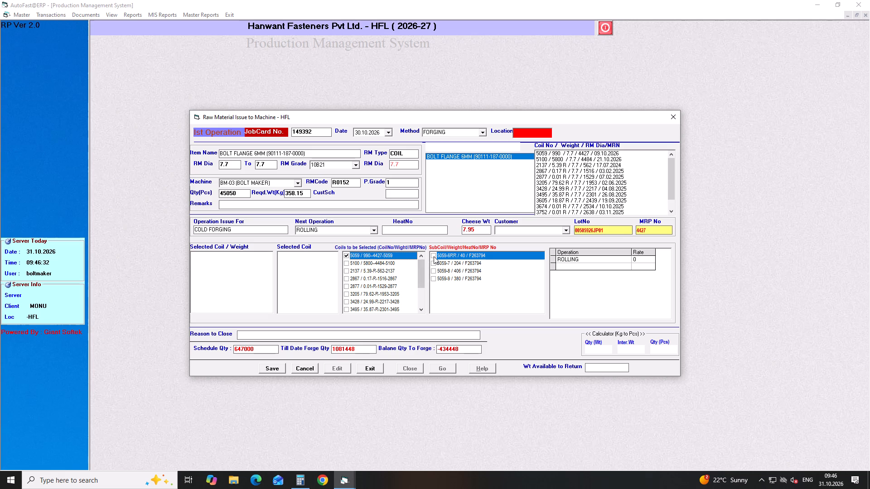
click(434, 256)
click(434, 262)
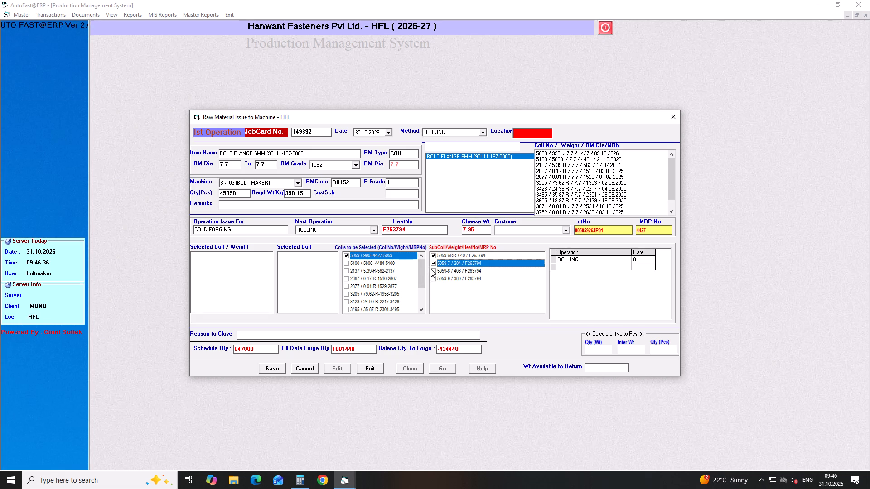
click(431, 269)
click(273, 367)
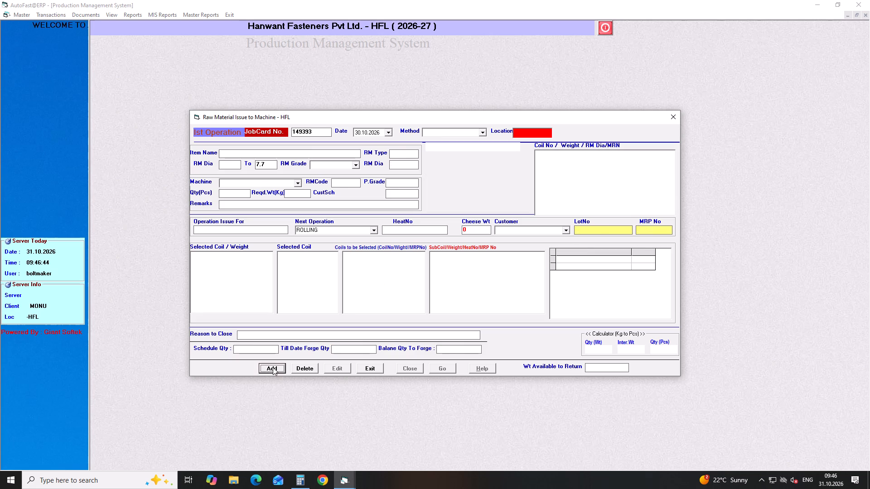
Start a further first-operation job card dated 30.10.2026 with the FORGING method.
key(Return)
key(Return)
key(Return)
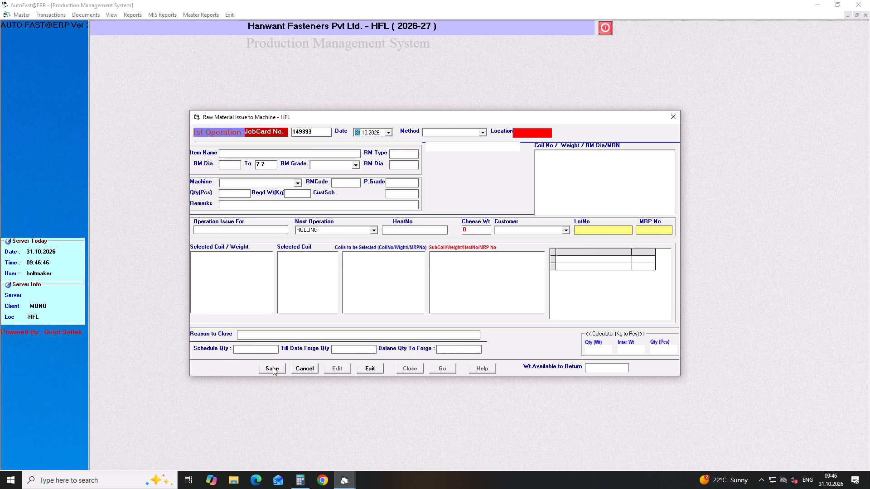
key(Down)
key(Return)
Choose BOLT FLANGE SH 6X12 L BRIGHT as the job card's item, with raw material grade 10B21.
text(BOLT FLANGE)
key(space)
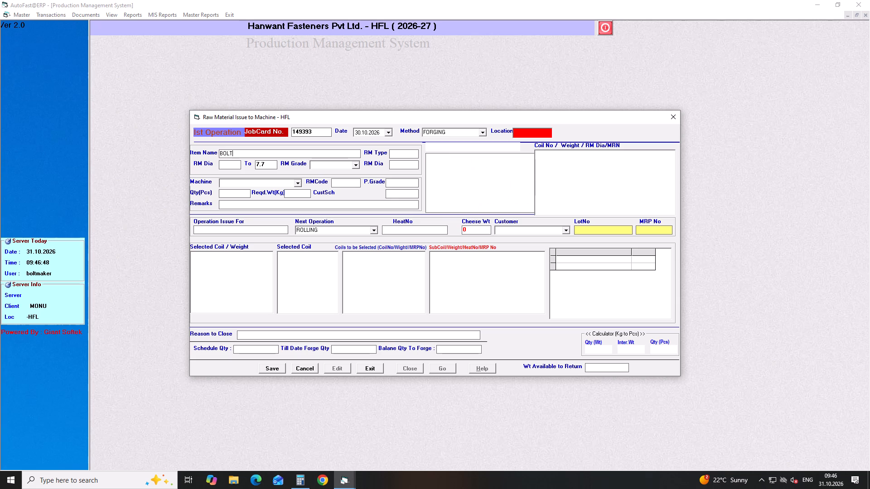
text(SH)
key(Down)
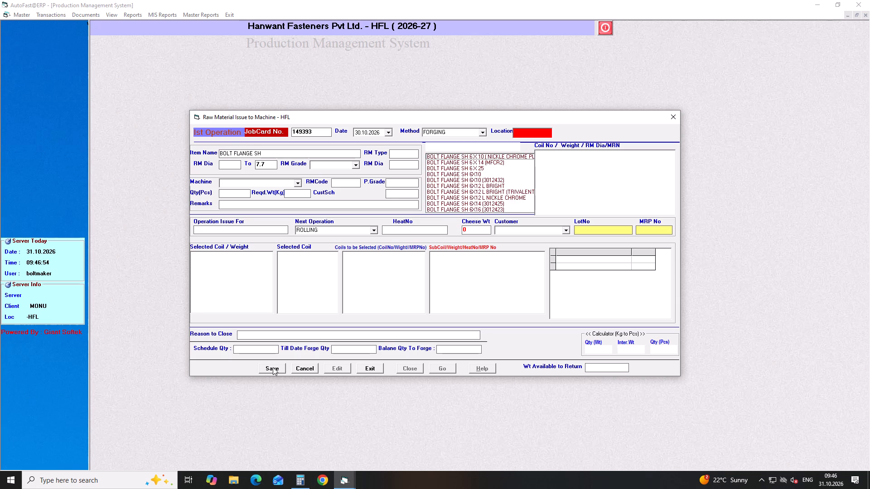
key(Down)
key(Down)
key(Down)
key(Down)
key(Down)
key(Down)
key(Return)
key(Return)
key(Return)
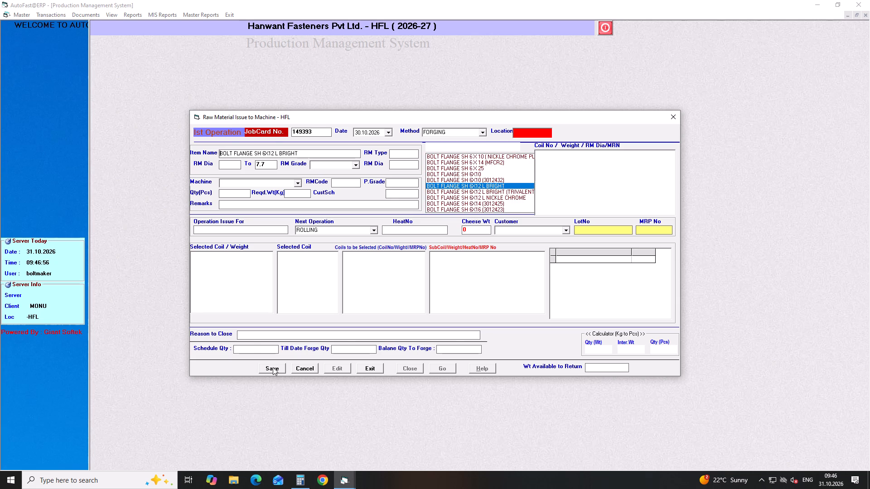
key(Down)
key(Down)
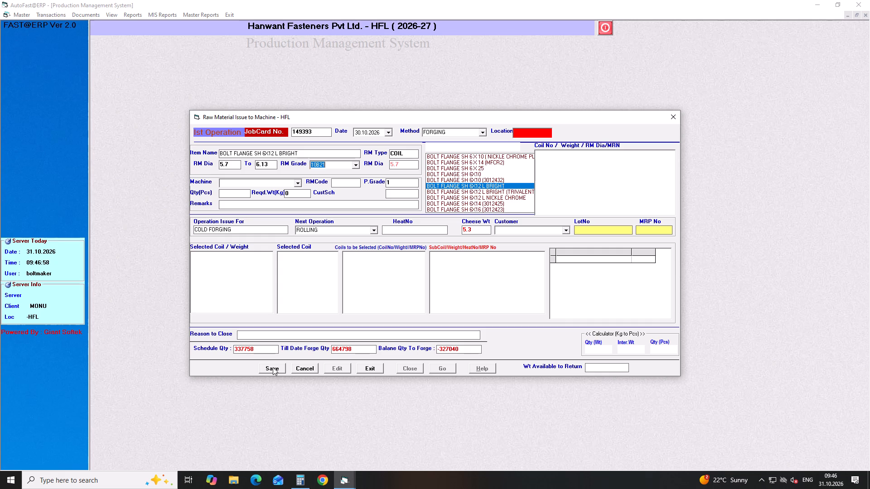
key(Return)
key(Return)
Assign machine BM-09 (BOLT MAKER) with a quantity of 45020 pieces, keeping ROLLING as the next operation.
text(BM)
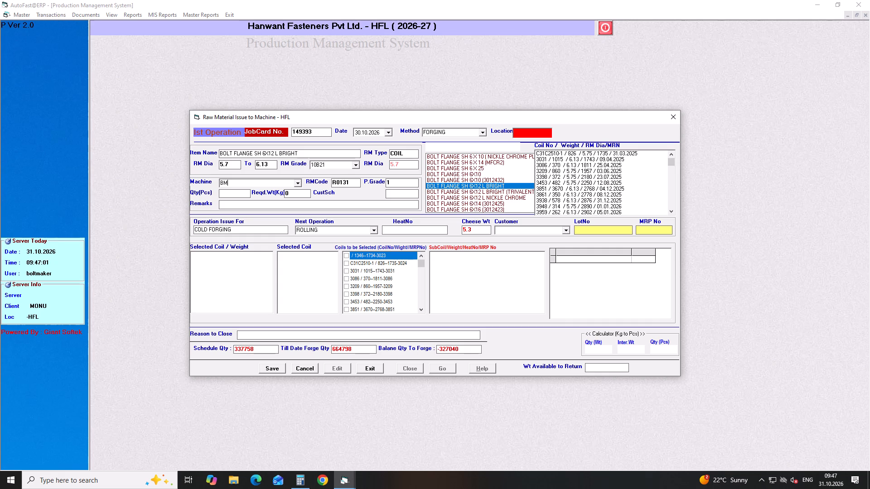
key(Down)
key(Down)
key(Down)
key(Down)
key(Down)
key(Down)
key(Down)
key(Down)
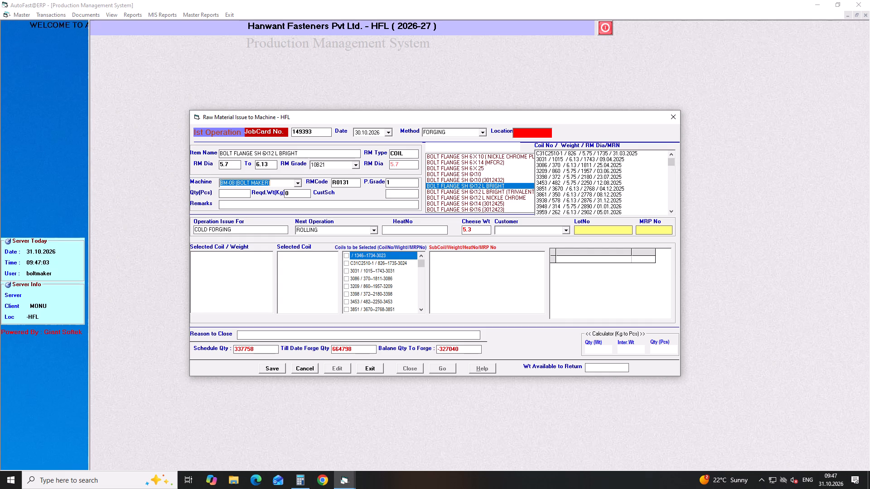
key(Down)
key(Return)
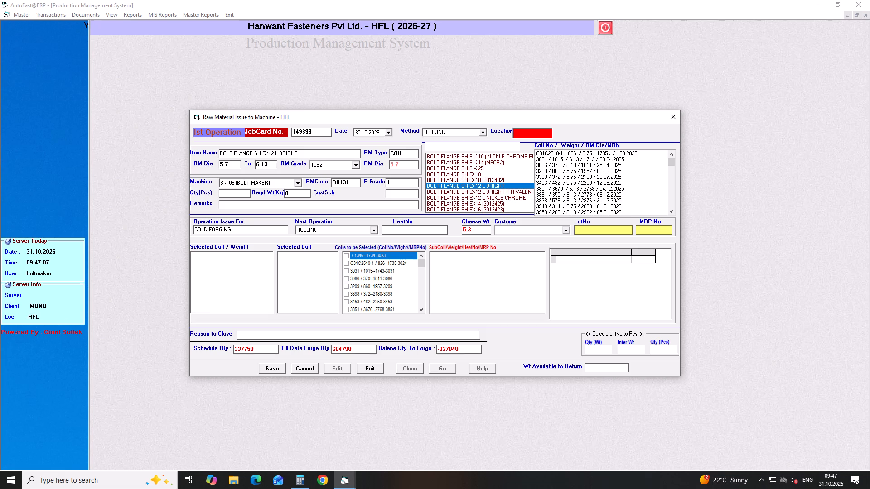
text(45)
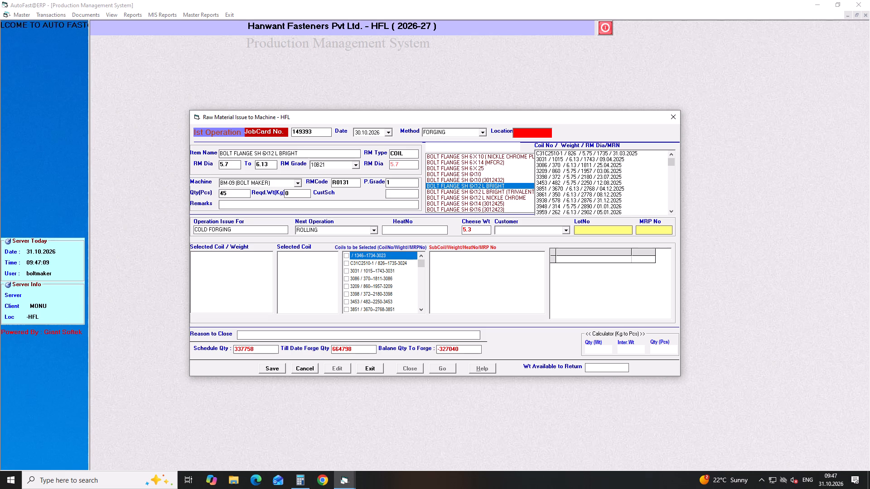
text(020)
key(Return)
key(Return)
key(Return)
key(Return)
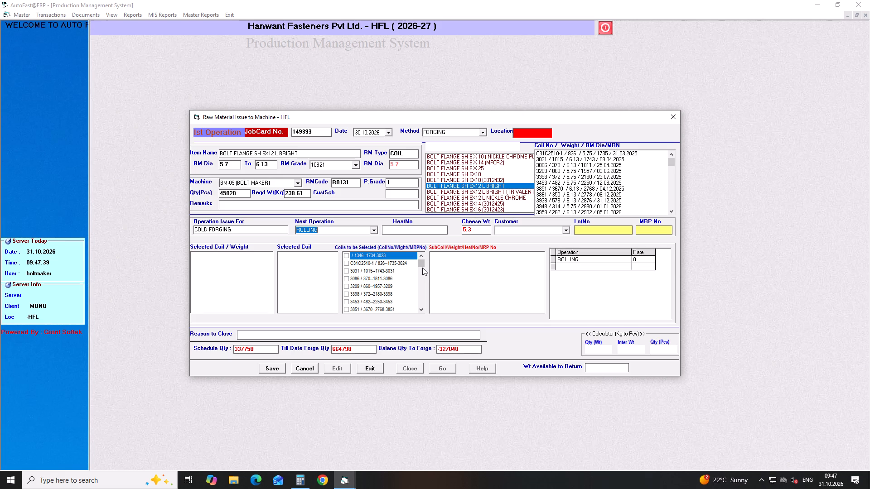
drag(420, 262, 420, 304)
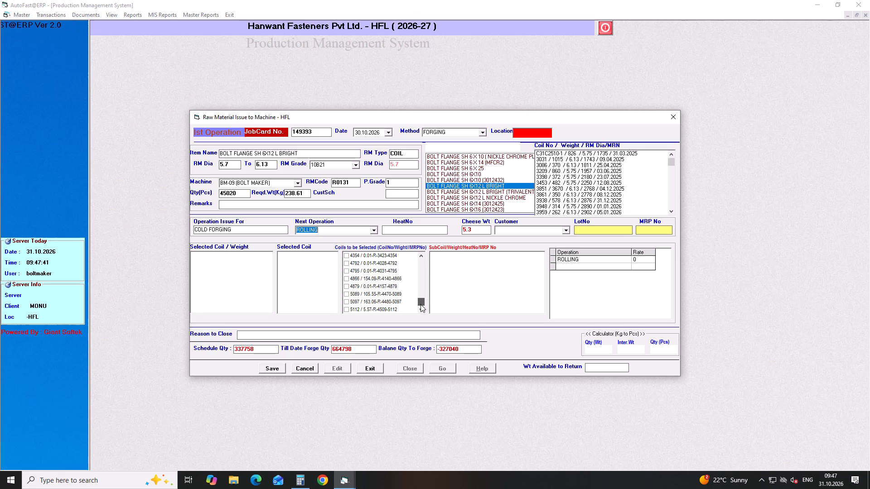
drag(420, 304, 421, 306)
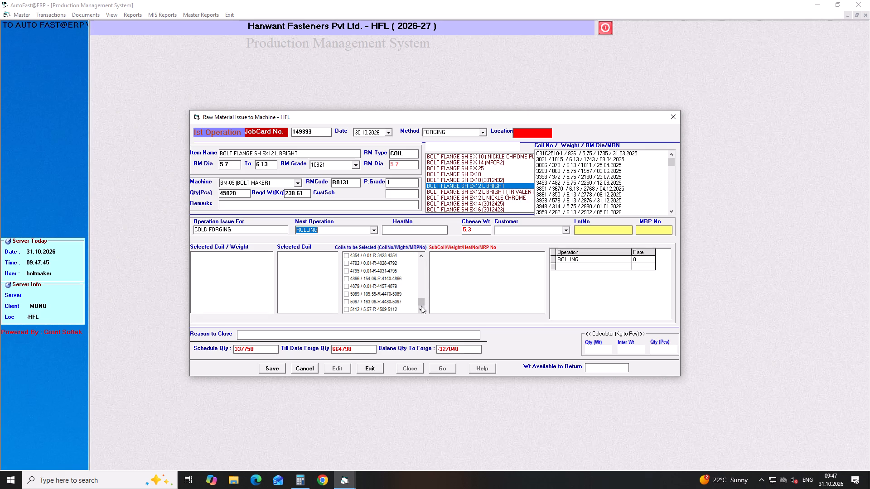
click(346, 294)
drag(421, 302, 420, 277)
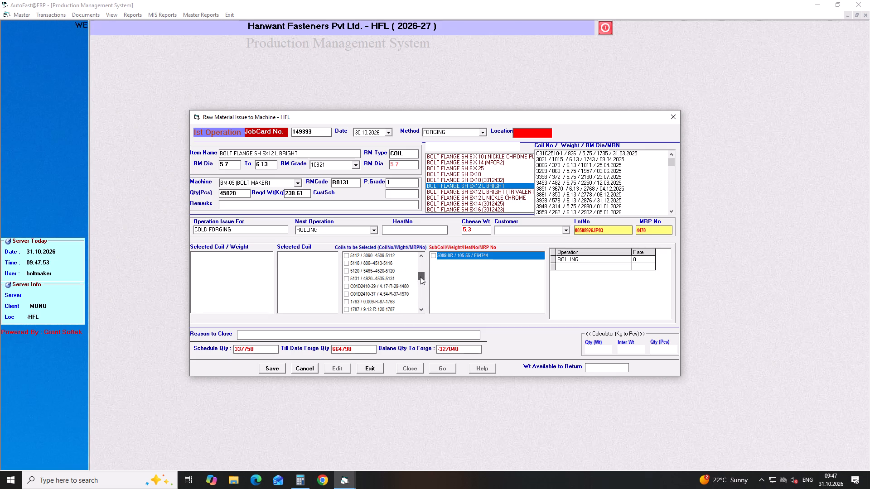
drag(420, 277, 420, 274)
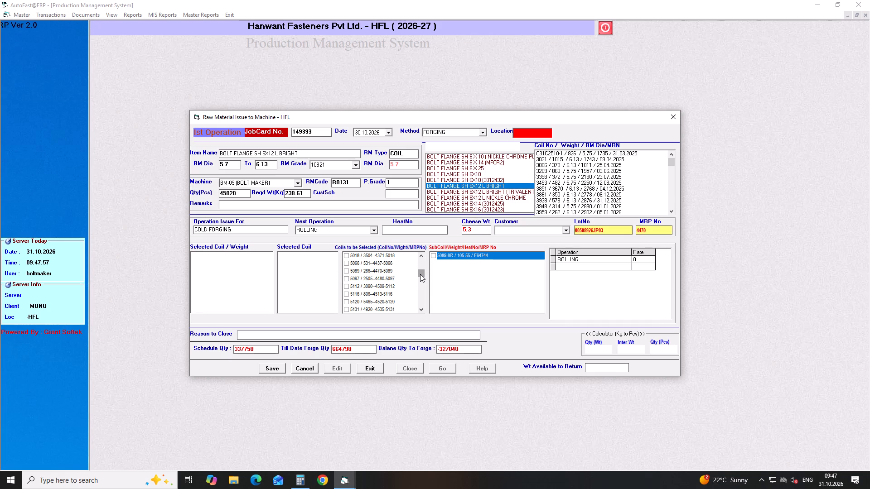
click(347, 271)
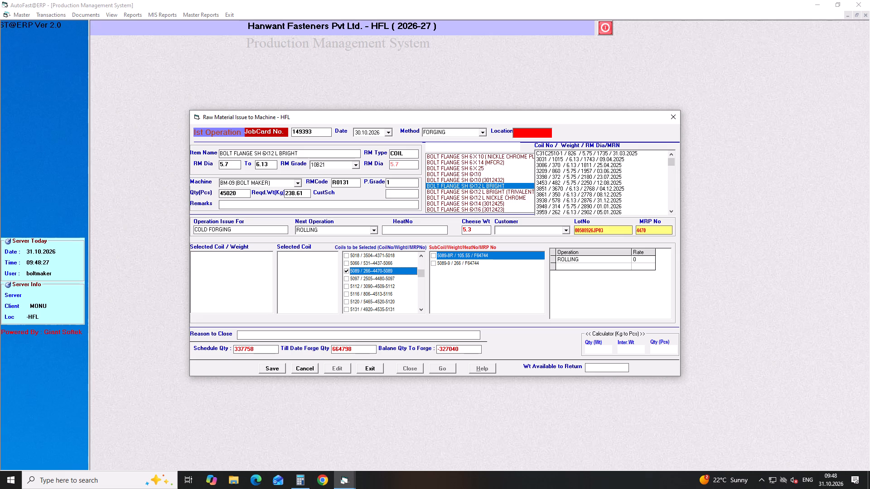
Set the job card's quantity to 70103 pieces, keeping ROLLING as the next operation.
drag(244, 194, 242, 194)
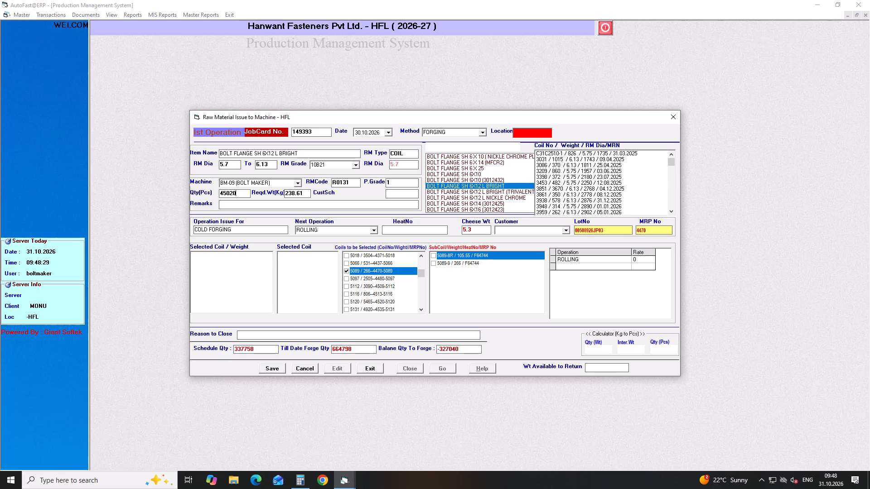
drag(242, 194, 209, 196)
text(7010)
key(3)
key(Return)
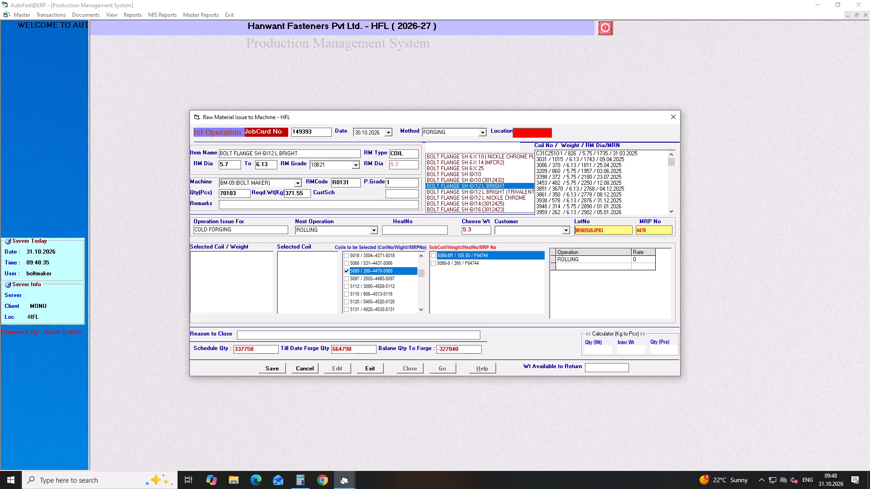
key(Return)
key(Return)
key(Return)
key(Return)
key(Return)
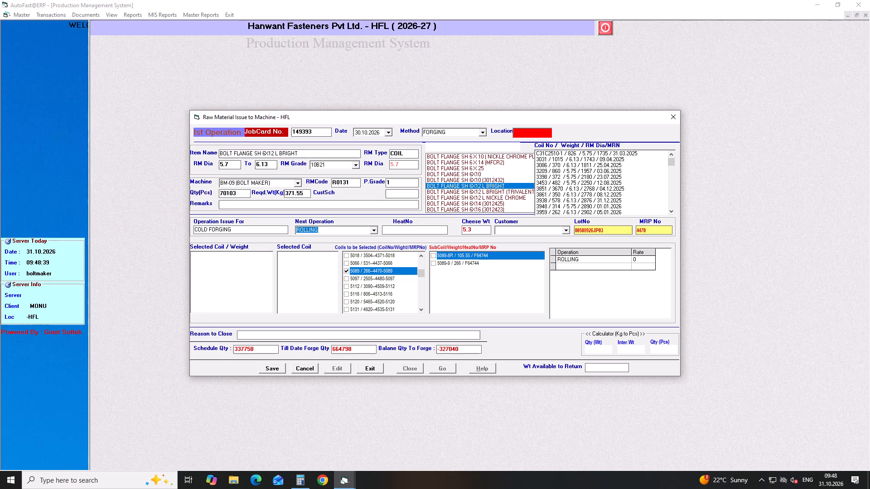
Issue sub-coils 5089-8R and 5089-9 to the job card and save it.
click(435, 254)
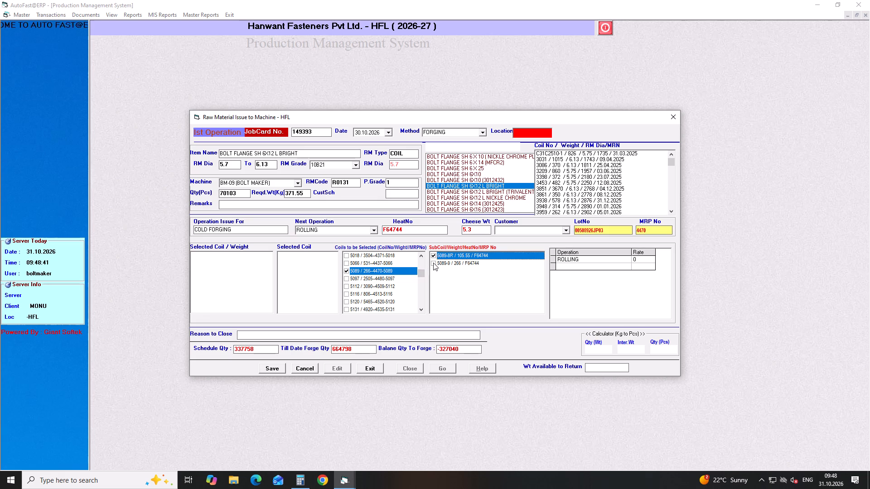
click(433, 263)
click(268, 364)
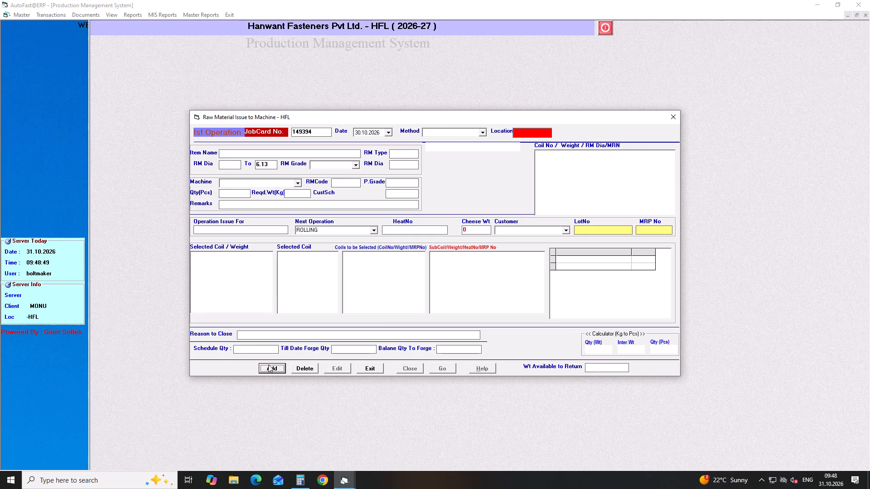
Start another first-operation job card dated 30.10.2026 with the FORGING method.
key(Return)
key(Return)
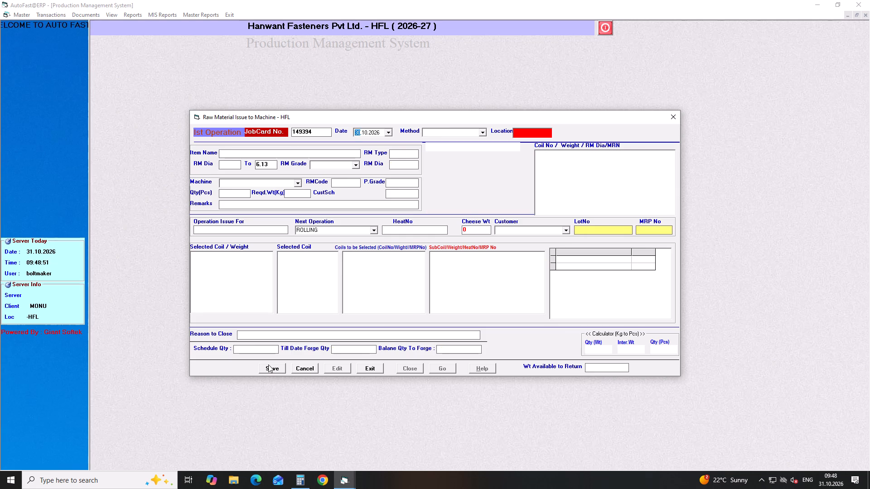
key(Return)
key(Down)
key(Return)
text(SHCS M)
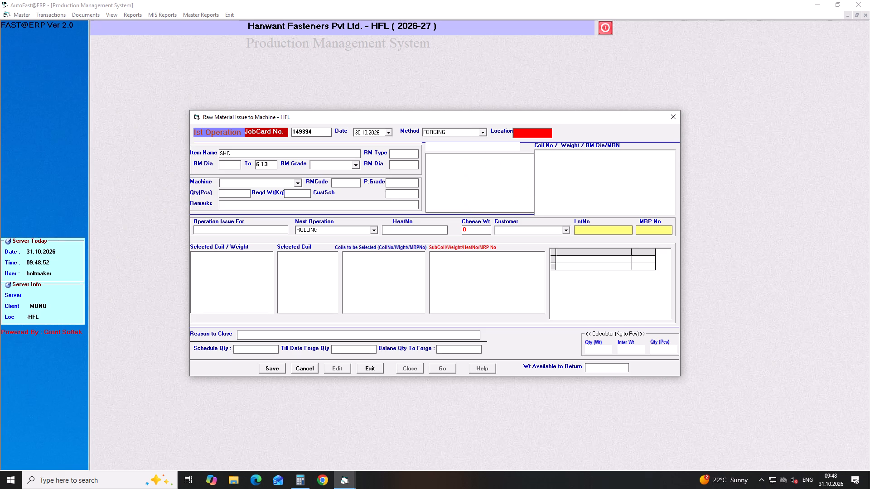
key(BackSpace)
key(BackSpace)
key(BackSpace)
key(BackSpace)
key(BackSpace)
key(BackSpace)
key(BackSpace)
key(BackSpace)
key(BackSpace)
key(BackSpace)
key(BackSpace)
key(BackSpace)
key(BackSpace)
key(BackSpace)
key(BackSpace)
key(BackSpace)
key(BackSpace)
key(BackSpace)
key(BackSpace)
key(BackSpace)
Choose BOLT FLANGE SH 6X12 L BRIGHT as the new job card's item, with raw material grade 10B21.
text(BOLT FLANGE SH)
key(space)
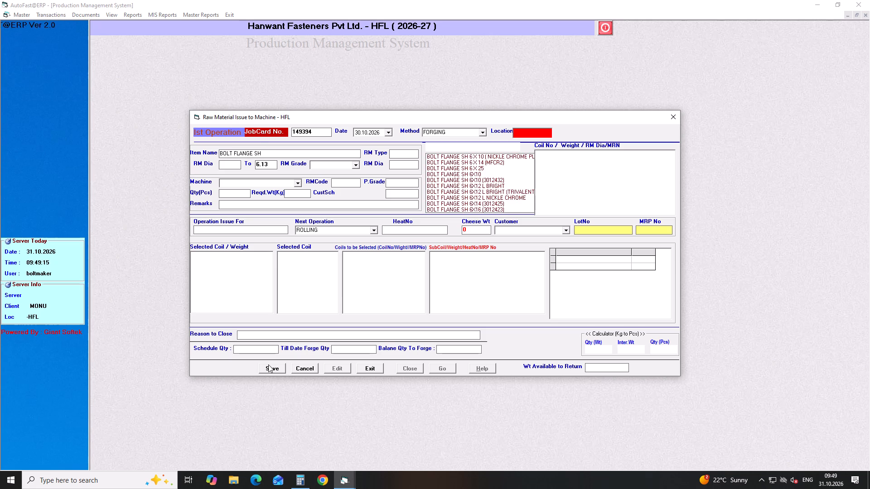
key(Down)
key(Down)
key(Down)
key(Down)
key(Down)
key(Down)
key(Down)
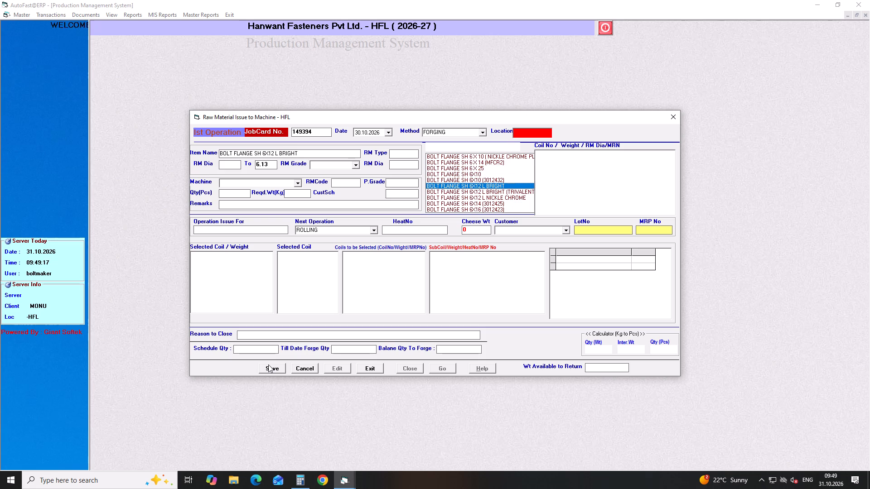
key(Return)
key(Return)
key(Return)
key(Down)
key(Down)
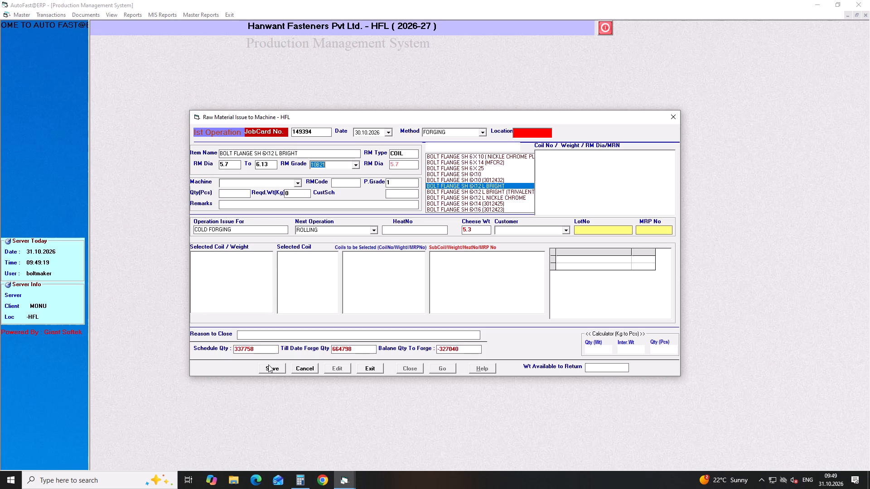
key(Return)
key(Return)
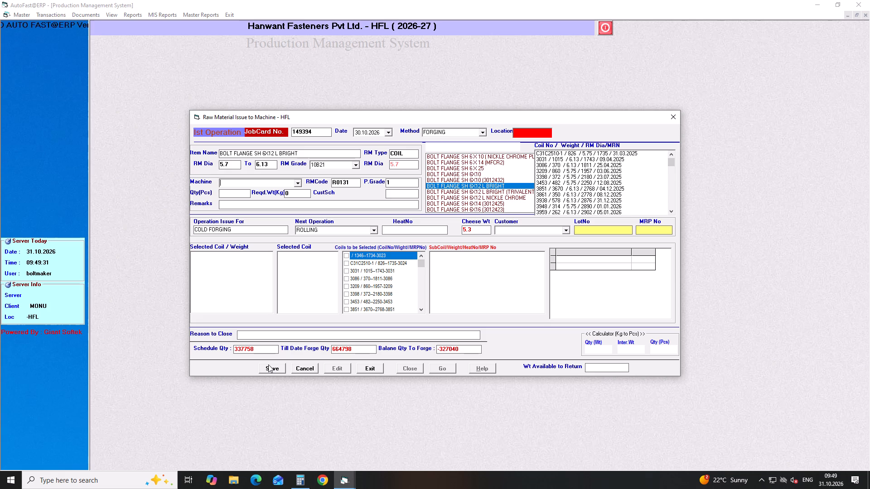
Assign machine BM-09 (BOLT MAKER) with a quantity of 12000 pieces, keeping ROLLING as the next operation.
text(BM)
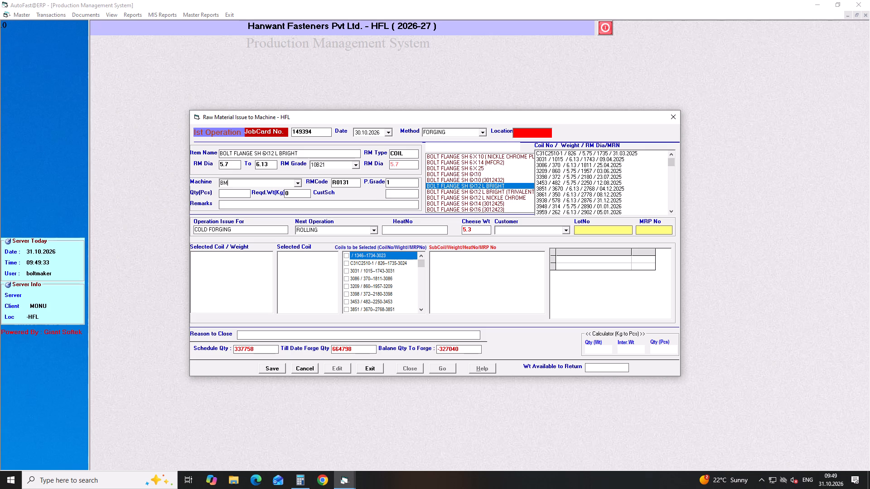
key(Down)
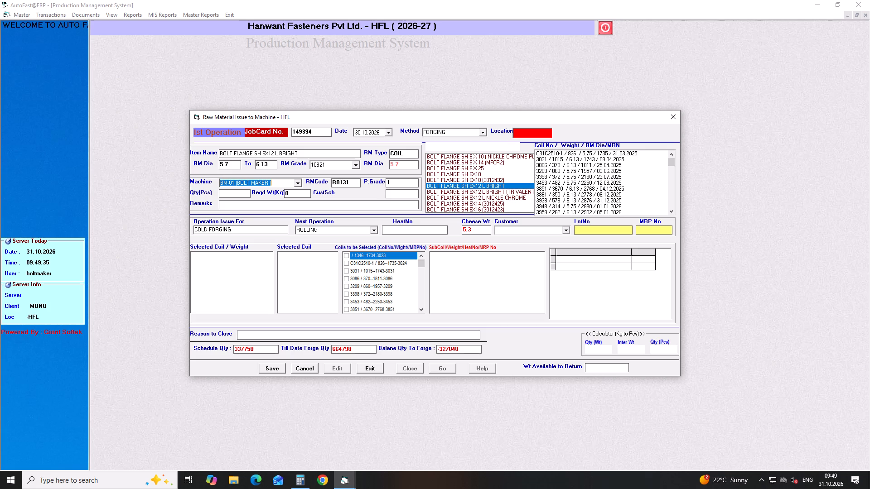
key(Down)
key(Down)
key(Down)
key(Down)
key(Down)
key(Down)
key(Down)
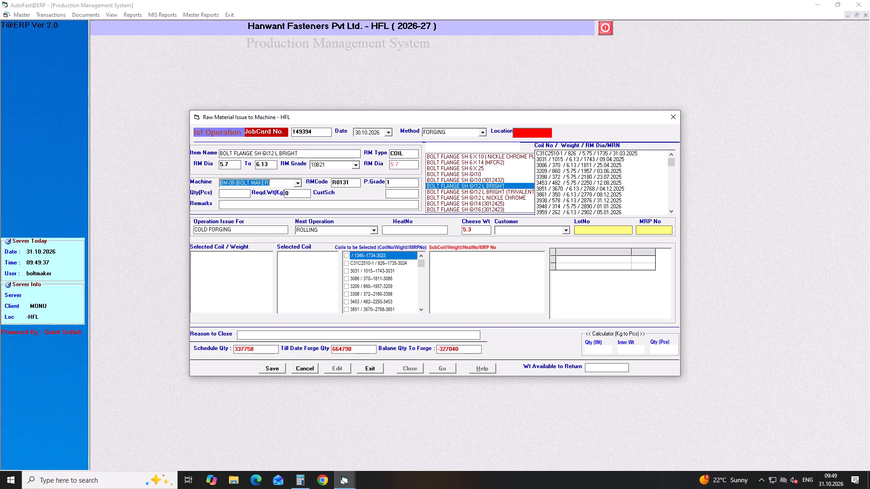
key(Down)
key(Down)
key(Up)
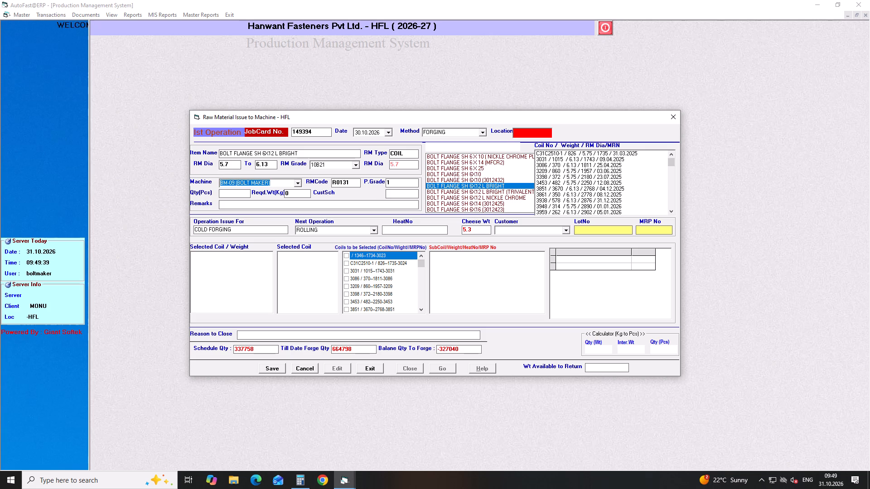
key(Return)
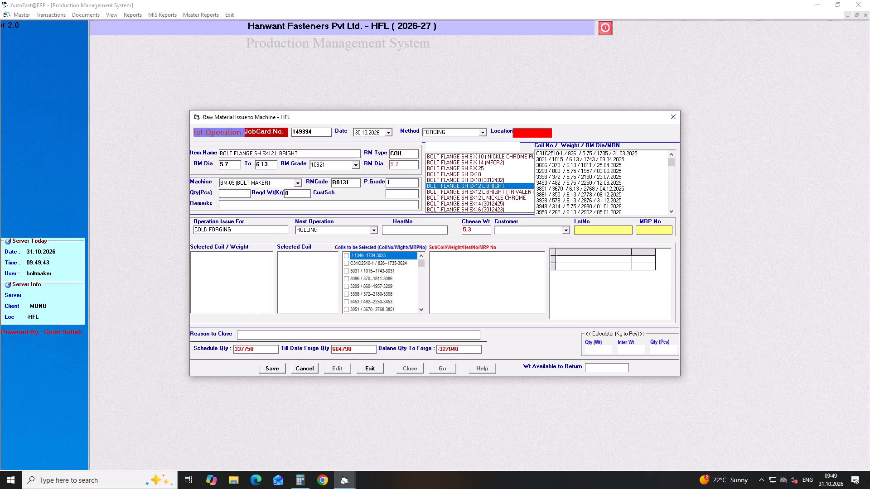
key(1)
text(2000)
key(Return)
key(Return)
key(Return)
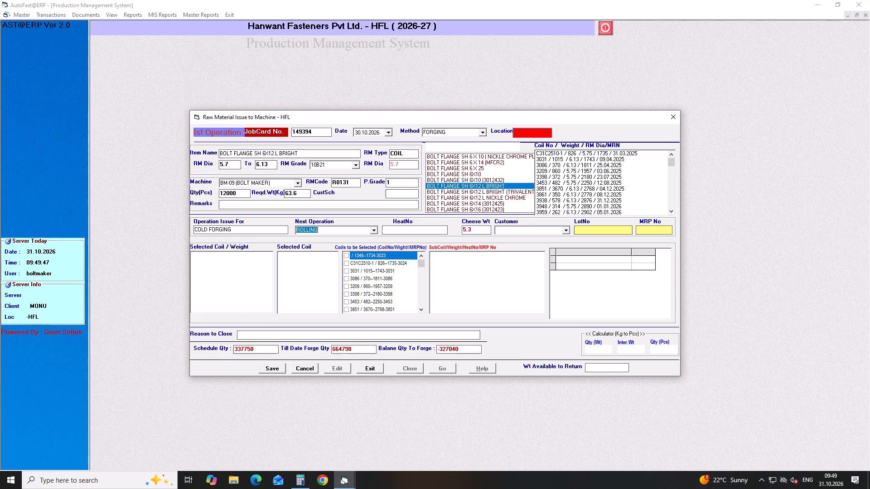
key(Return)
key(Return)
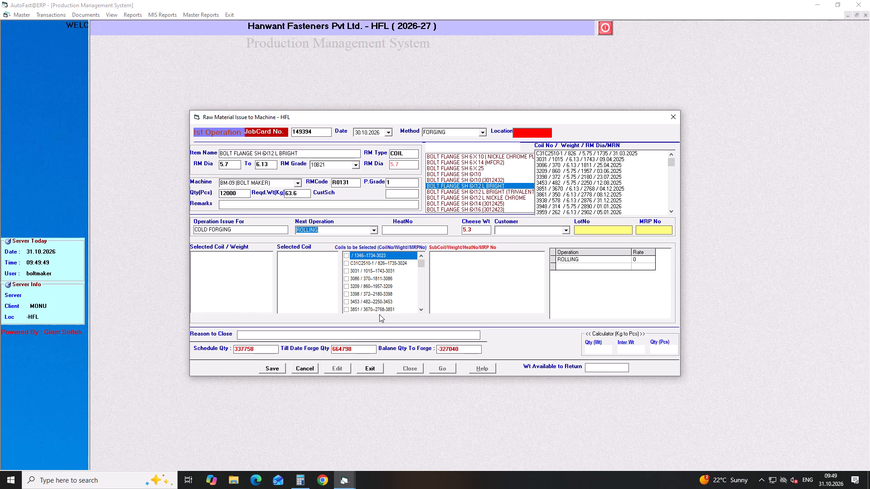
Issue sub-coil 5120-1 from coil 5120 to the BOLT FLANGE job card and save it.
triple_click(421, 310)
triple_click(421, 310)
triple_click(421, 310)
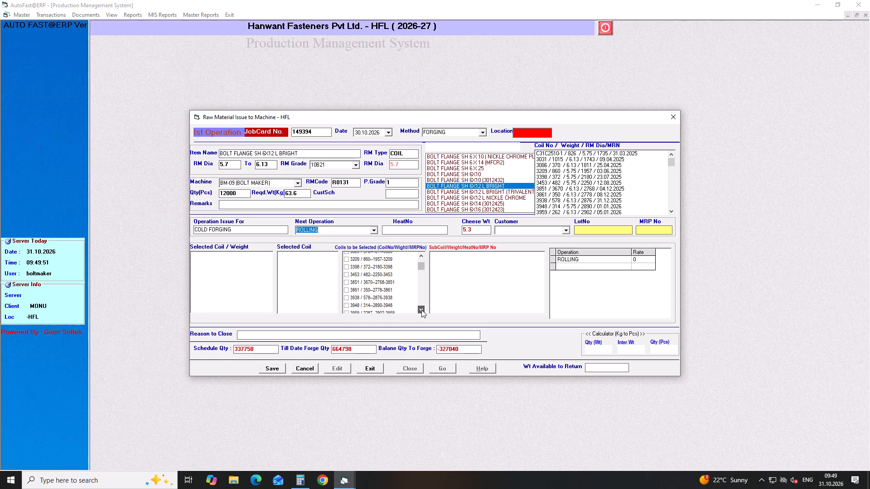
double_click(421, 310)
double_click(421, 310)
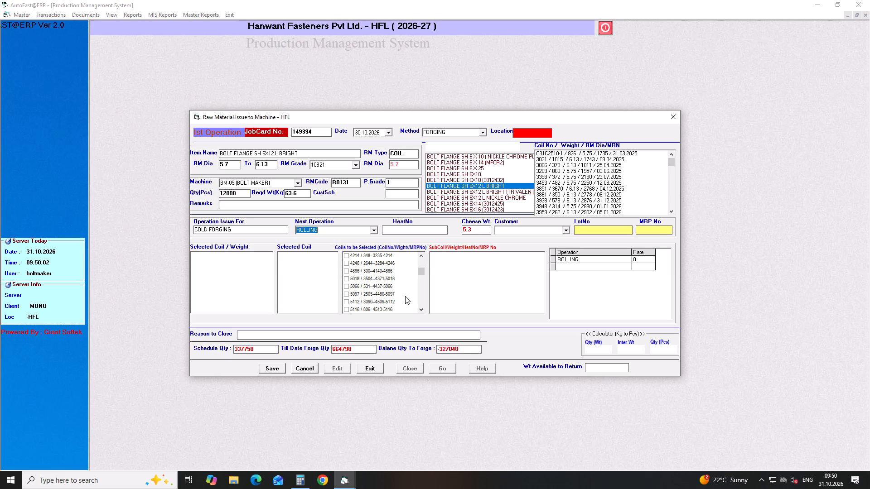
click(424, 309)
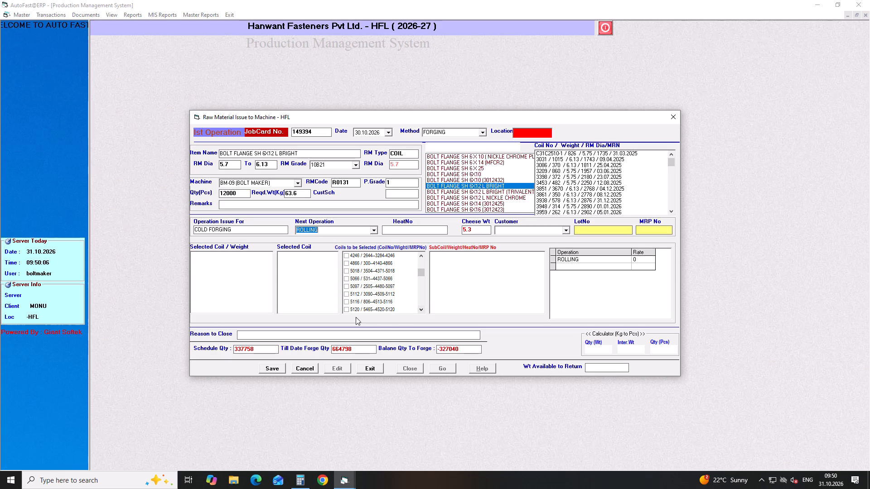
click(346, 310)
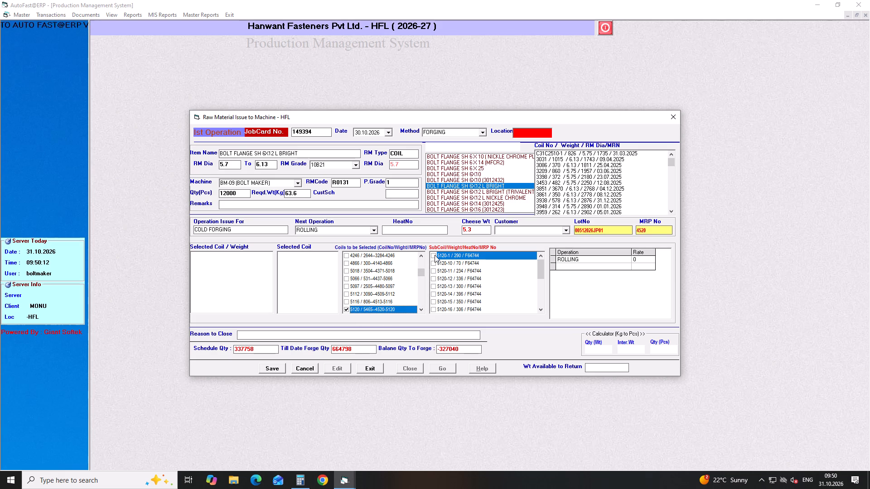
click(435, 255)
click(268, 367)
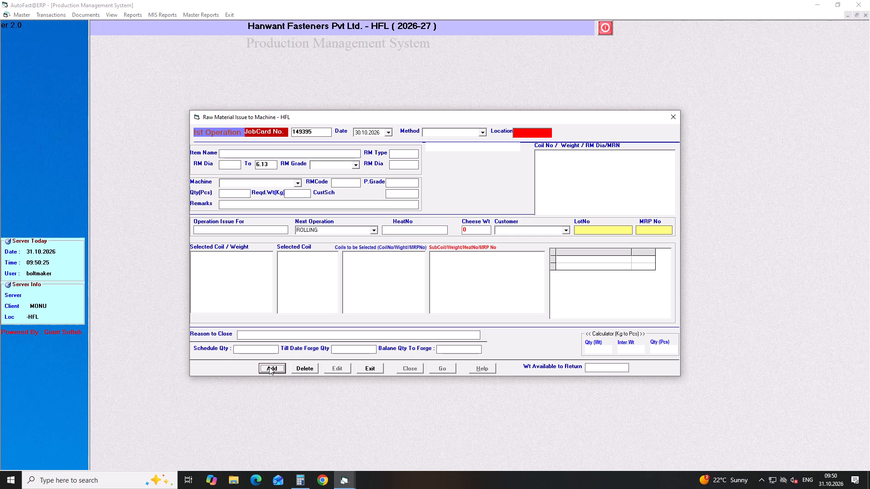
Start another first-operation job card dated 30.10.2026 with the FORGING method.
key(Return)
key(Return)
key(Return)
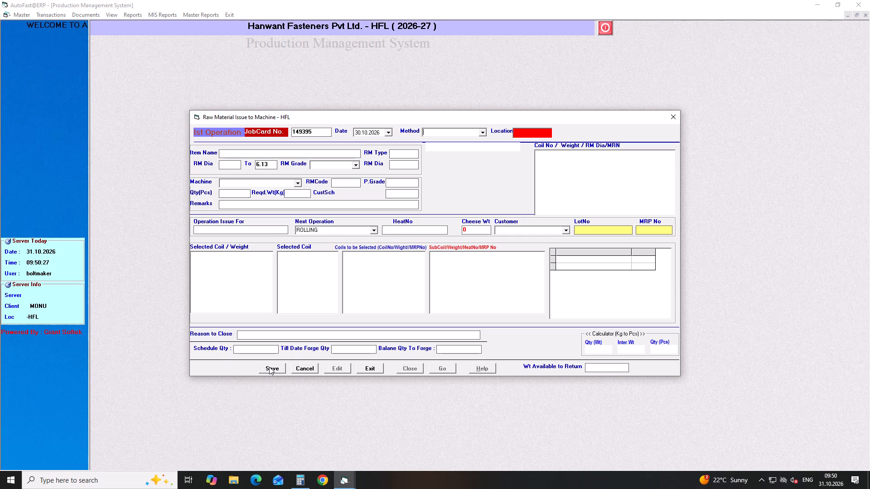
key(Down)
key(Return)
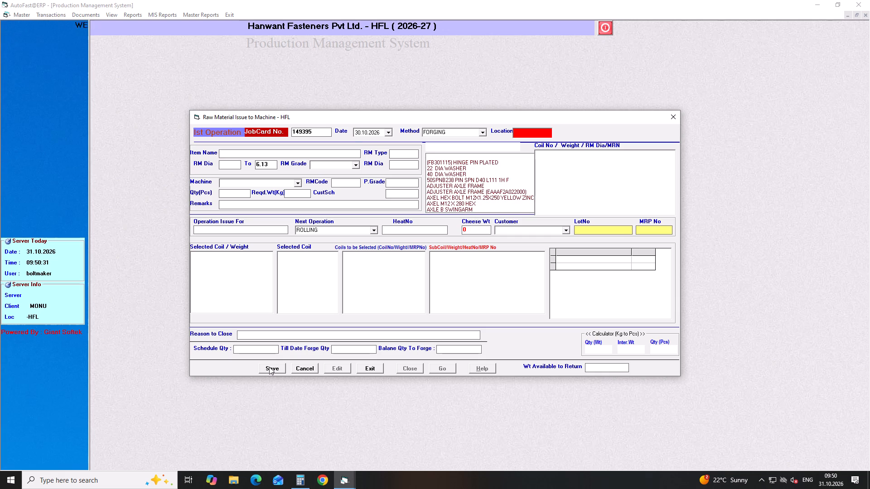
Choose SHCS M10X1.5X100 GR 12.9 H/T BLK SEMI-FINISH as the job card's item, with raw material grade 51B37.
text(SHCS M10)
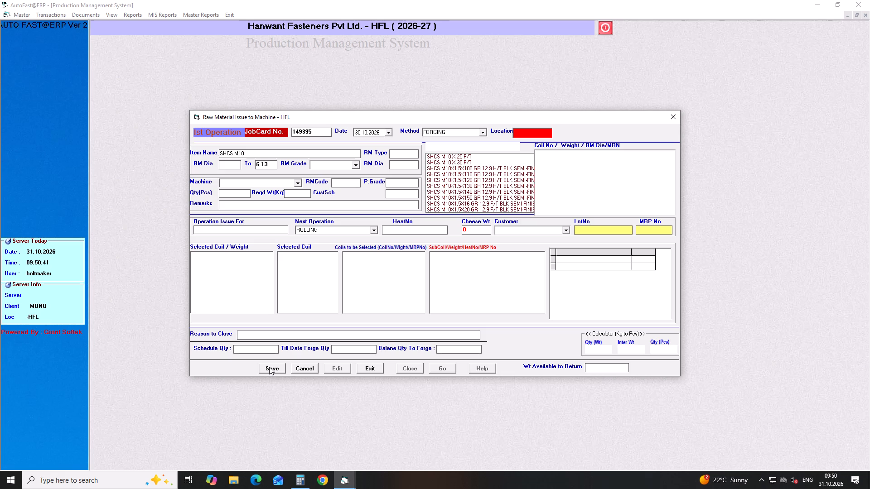
key(Down)
key(Down)
key(Down)
key(Down)
key(Return)
key(Return)
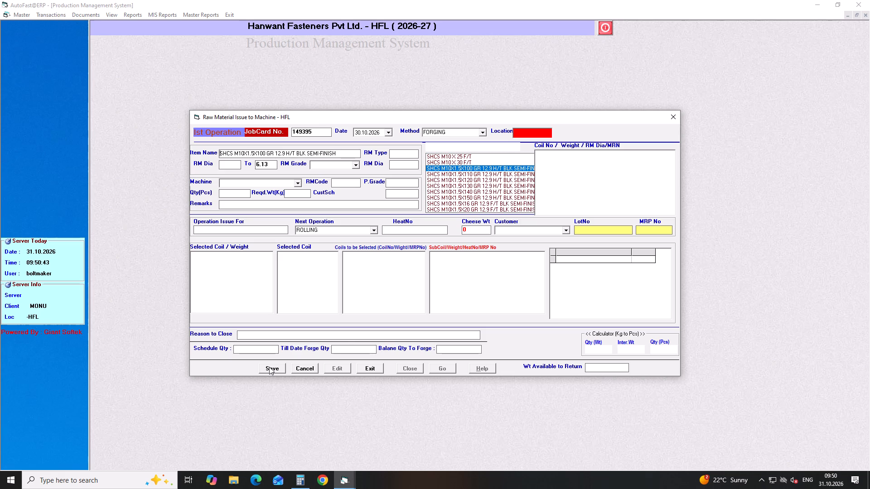
key(Return)
key(Down)
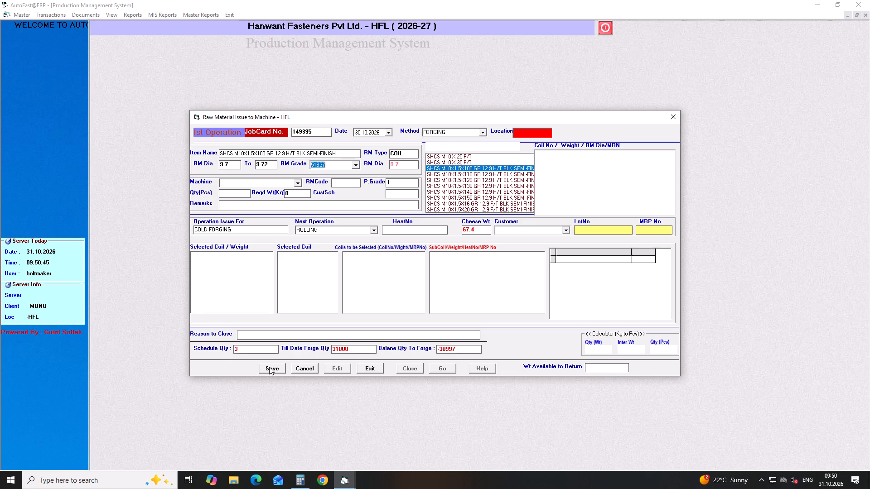
key(Return)
key(Return)
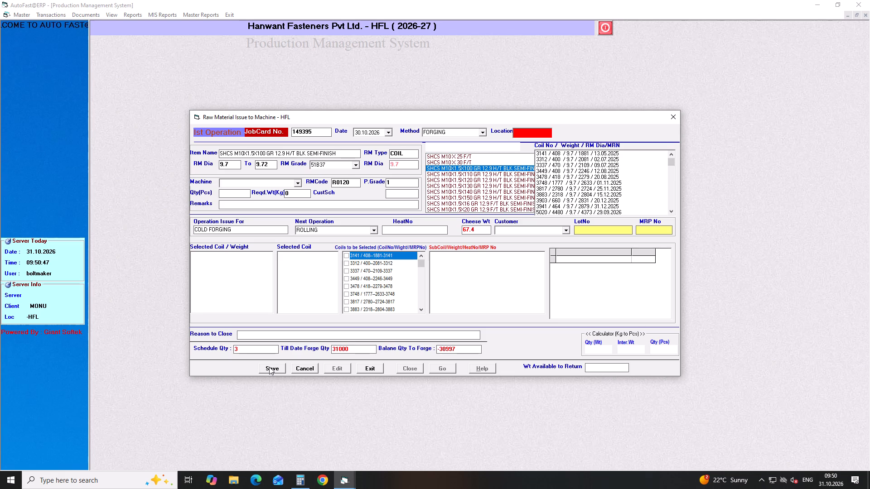
Assign machine BM-11 (BOLT MAKER) with a quantity of 18007 pieces, keeping ROLLING as the next operation.
text(BM)
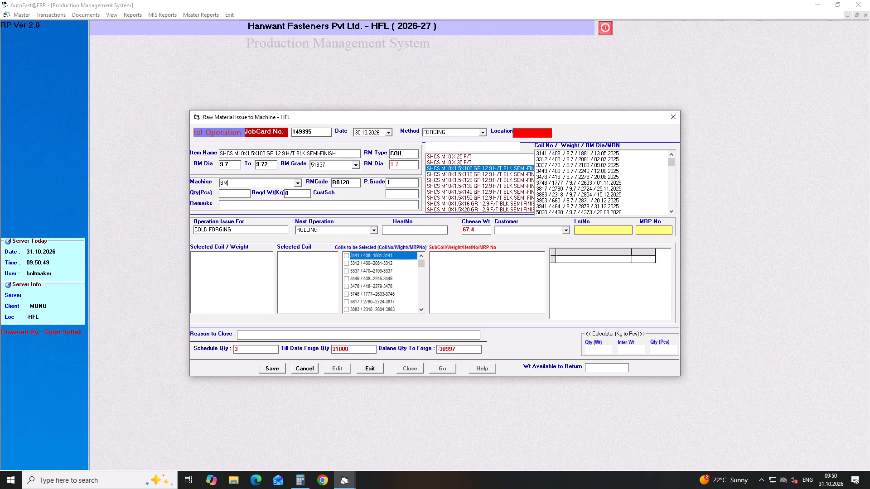
key(Down)
key(Down)
key(Down)
key(Down)
key(Down)
key(Down)
key(Down)
key(Down)
key(Down)
key(Down)
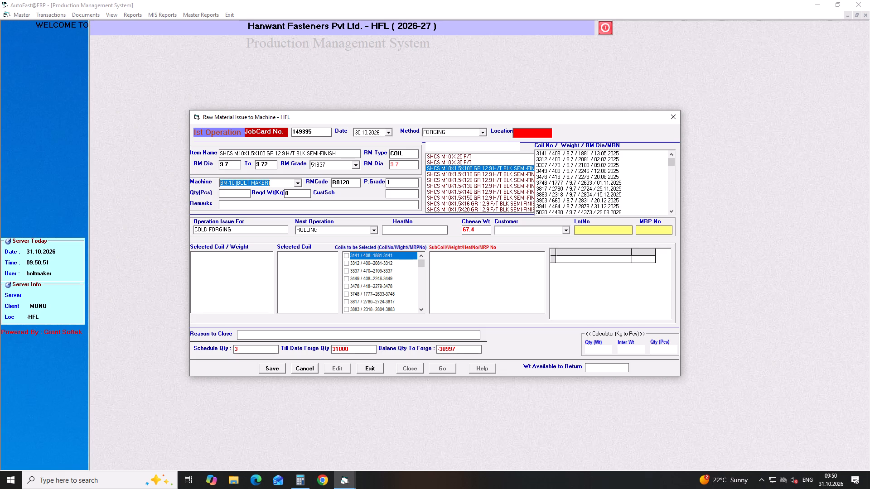
key(Down)
key(Return)
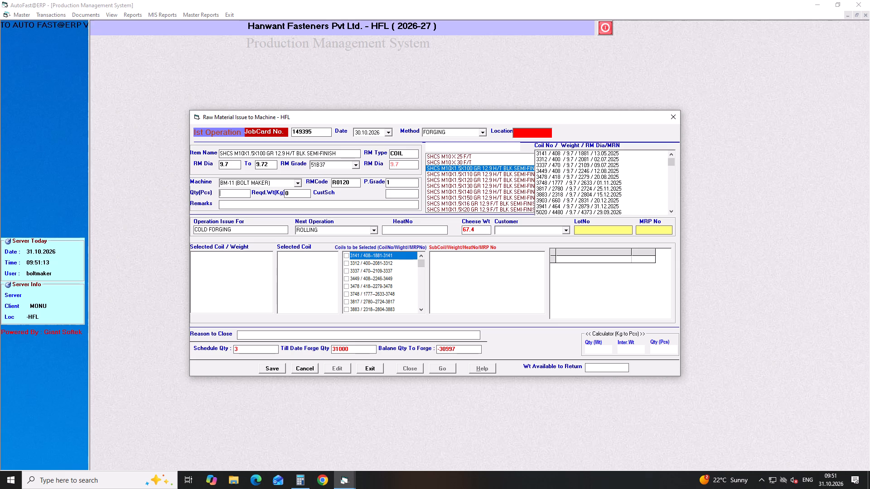
text(18)
key(0)
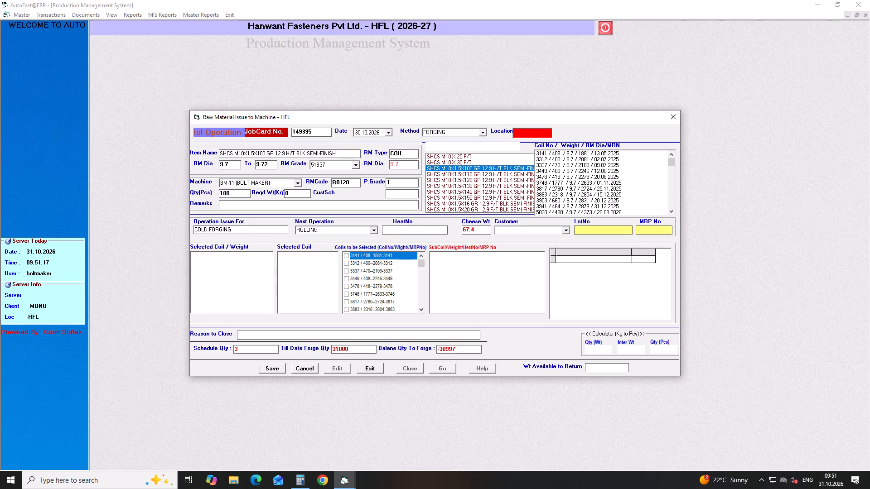
text(07)
key(Return)
key(Return)
key(Return)
key(Return)
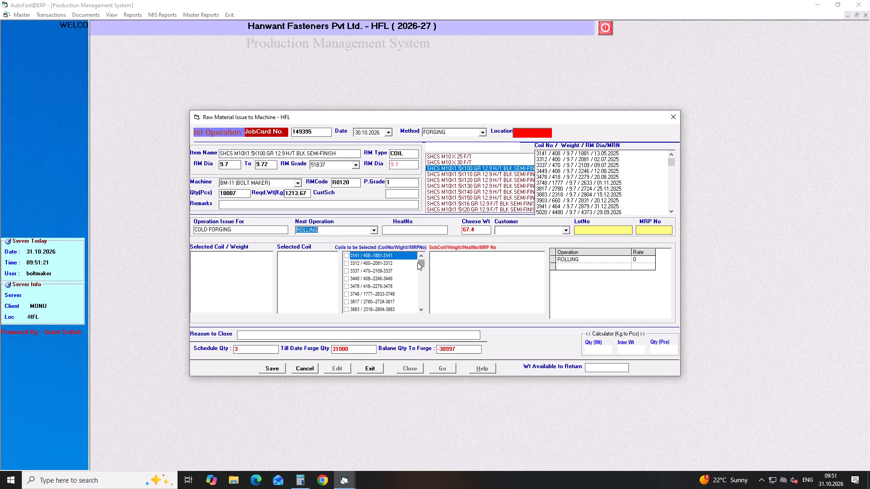
Issue sub-coils 5117-1R, 5117-12, 5117-13 and 5117-14 from coil 5117, save the job card and close the form.
drag(420, 262, 418, 312)
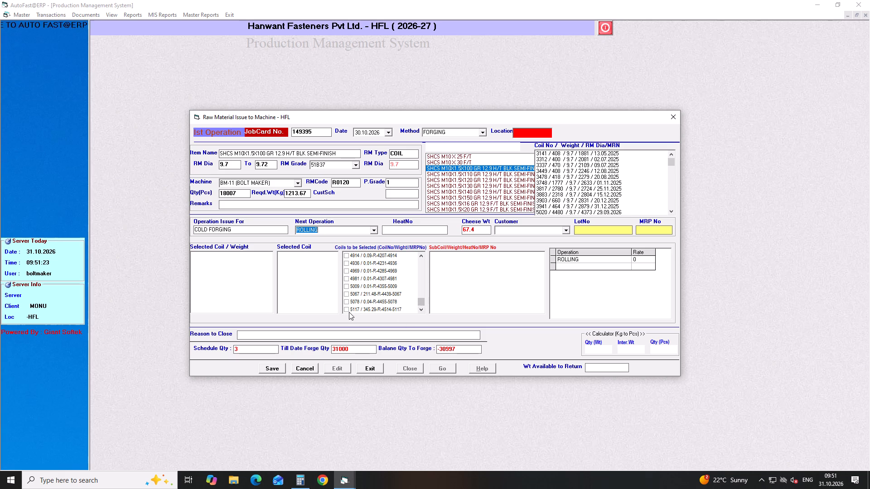
click(347, 311)
drag(419, 300, 420, 295)
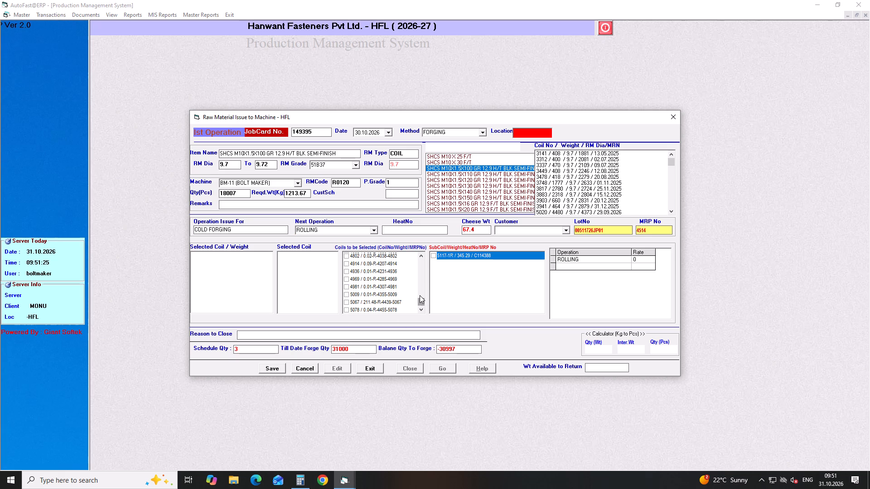
drag(420, 295, 420, 267)
click(346, 272)
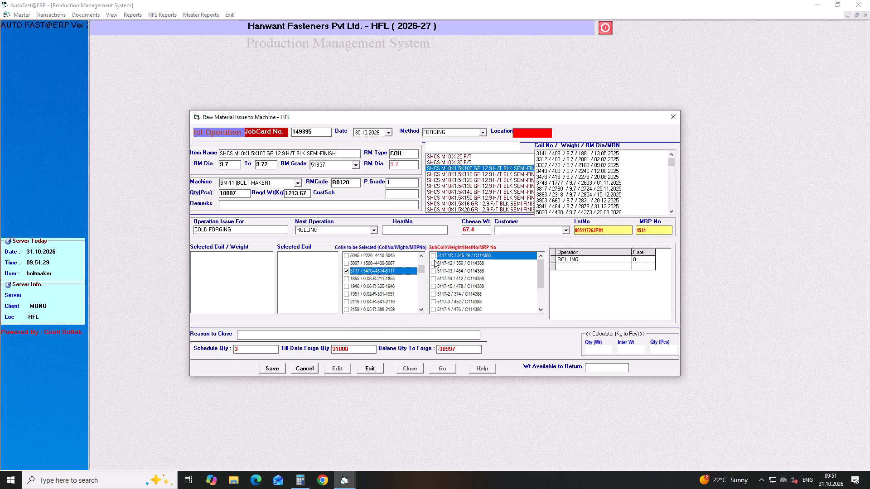
click(434, 256)
click(434, 262)
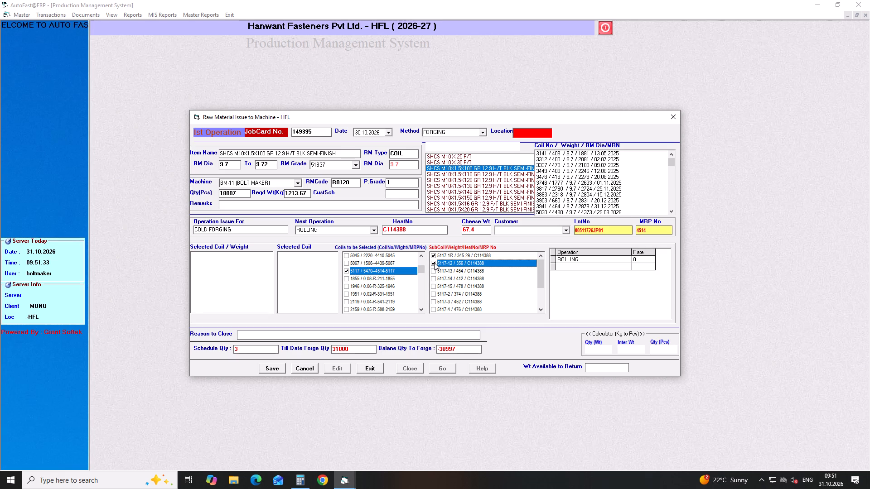
click(432, 269)
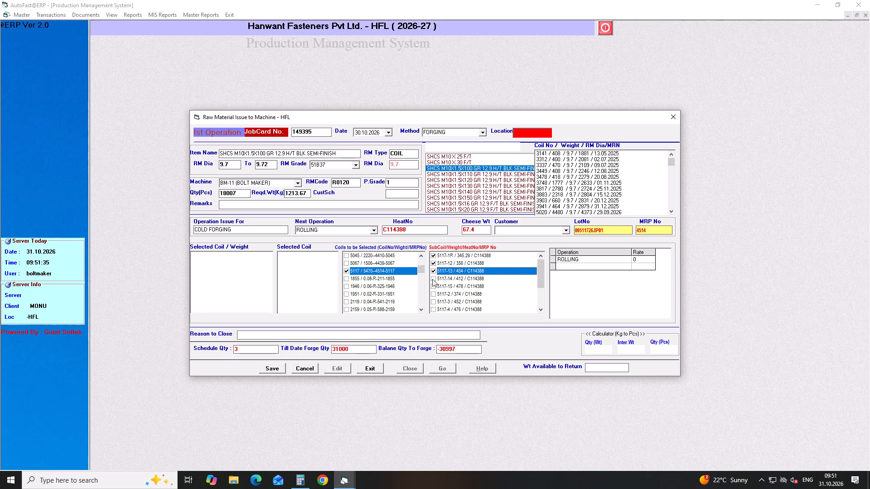
click(432, 279)
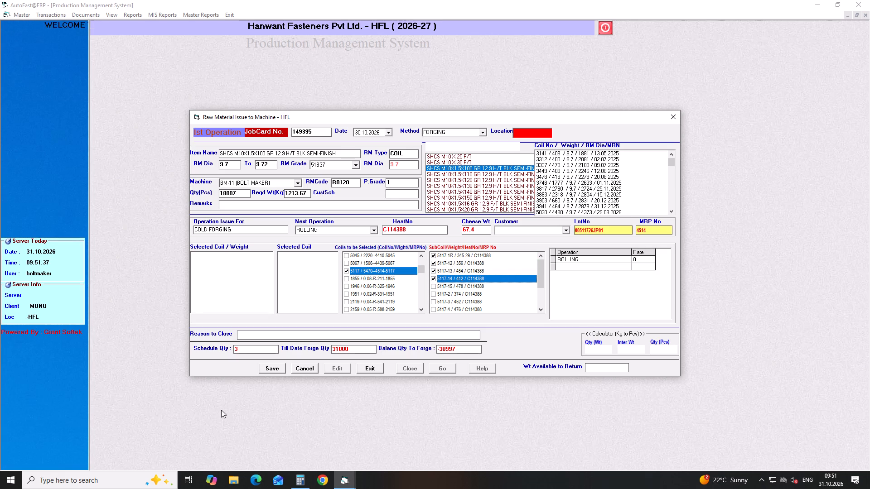
click(271, 368)
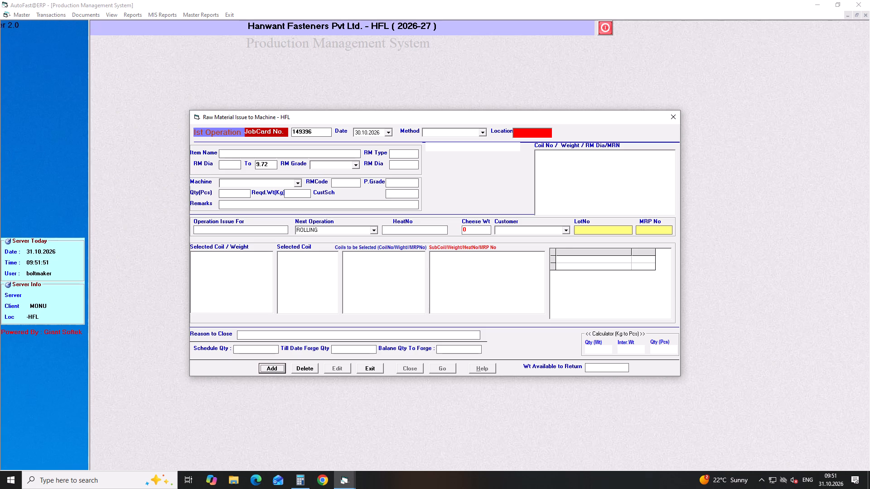
click(670, 121)
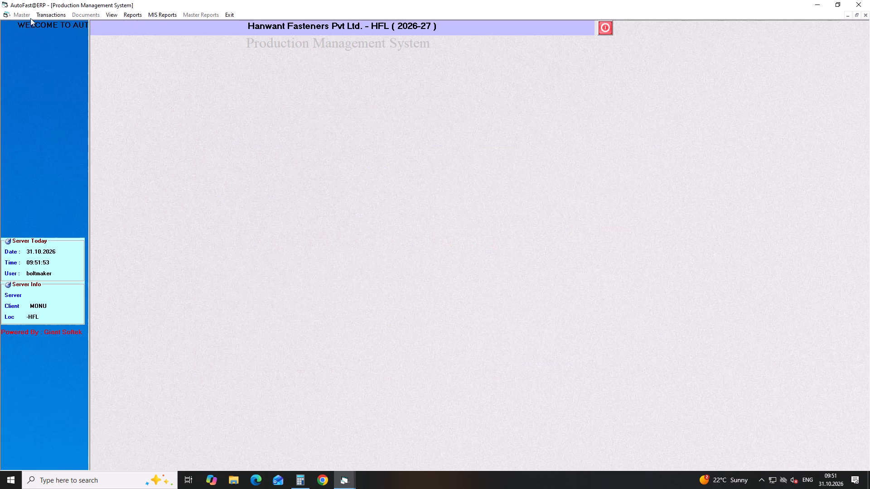
Start a preliminary first-operation production entry dated 30.10.2026 for shift B, 8.0 hours, against job card 149391.
click(58, 16)
click(68, 73)
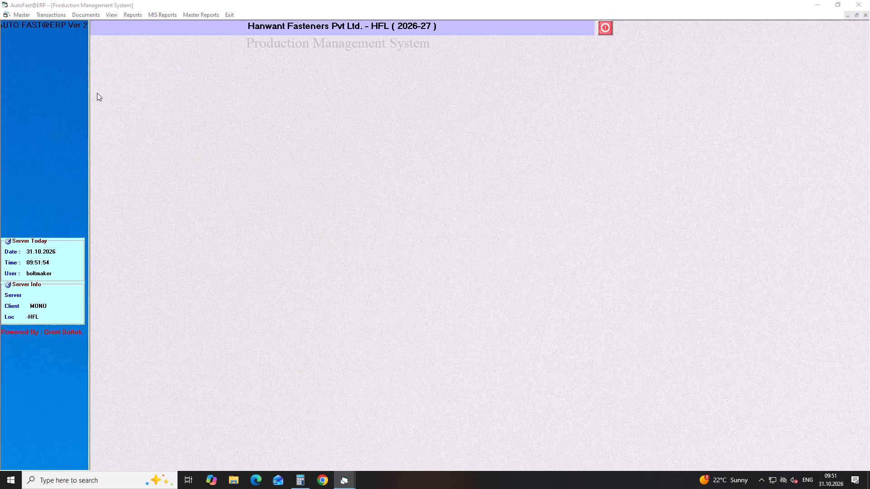
key(Return)
key(Return)
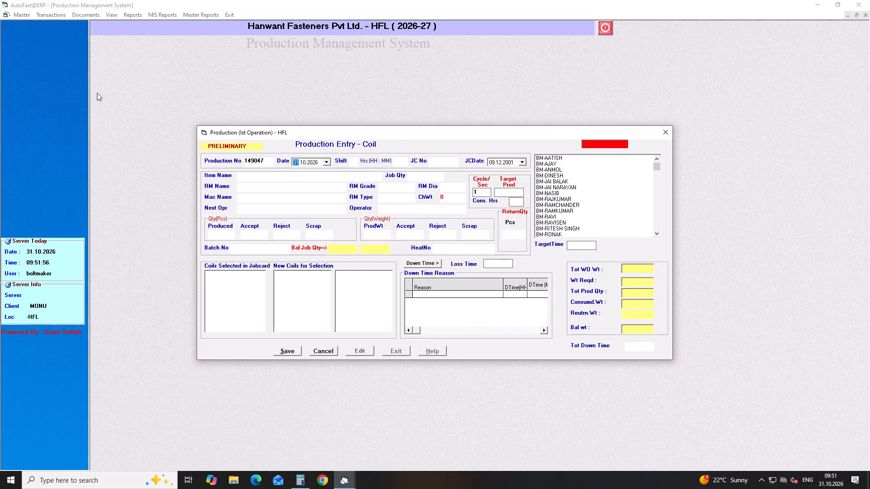
key(Down)
key(Return)
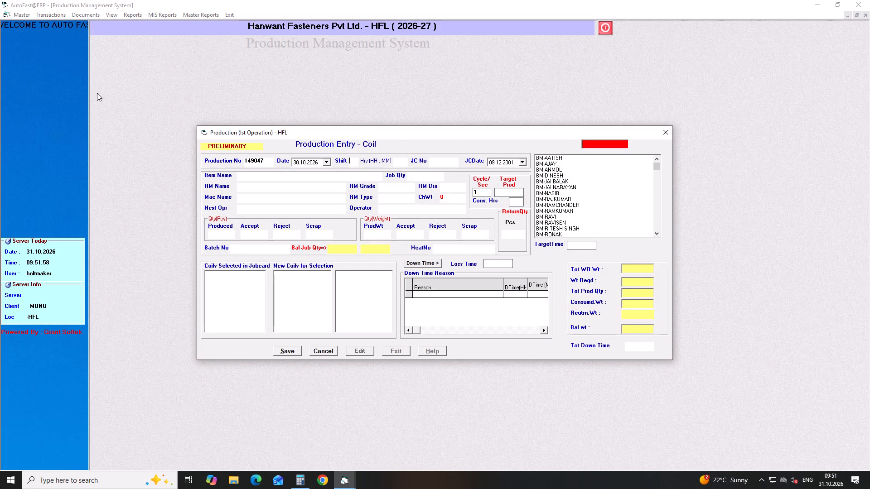
key(b)
key(Return)
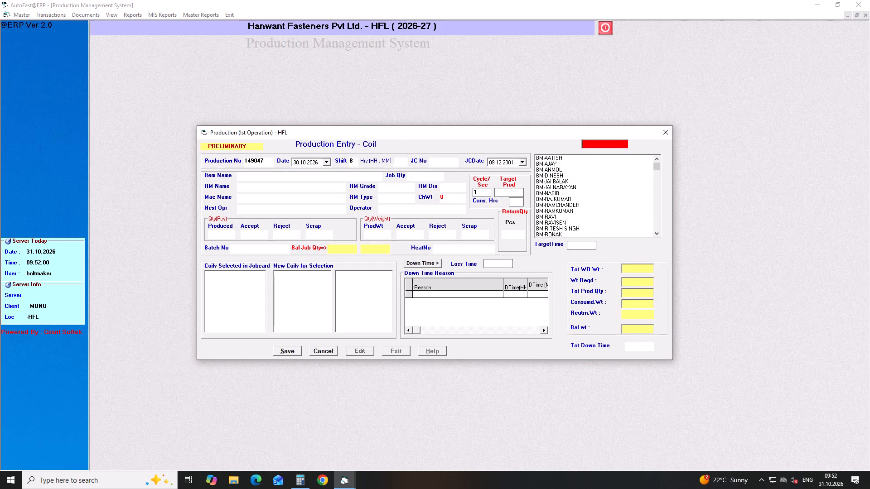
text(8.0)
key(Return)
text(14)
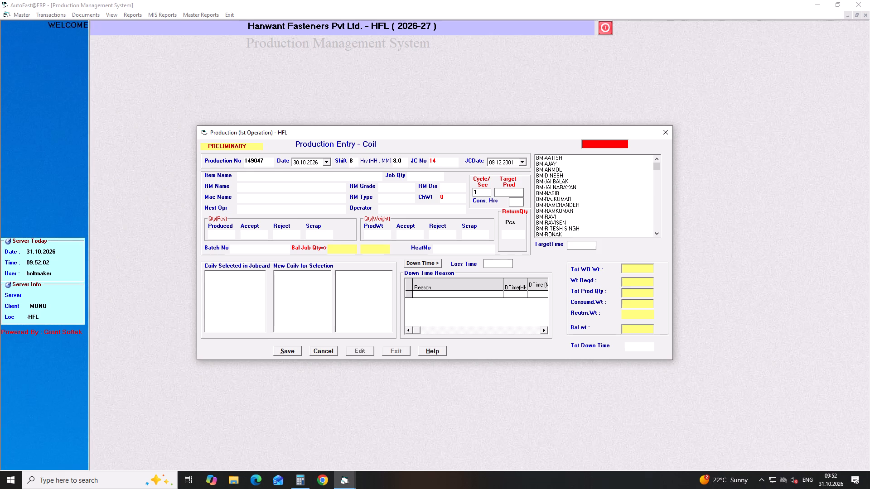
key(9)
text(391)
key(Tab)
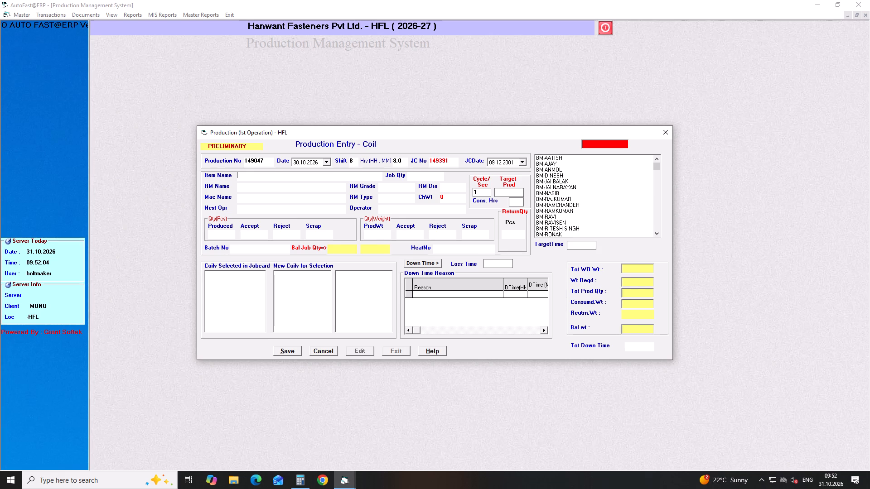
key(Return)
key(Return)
Select the machine operator for the production entry and enter a produced quantity of 43005 pieces.
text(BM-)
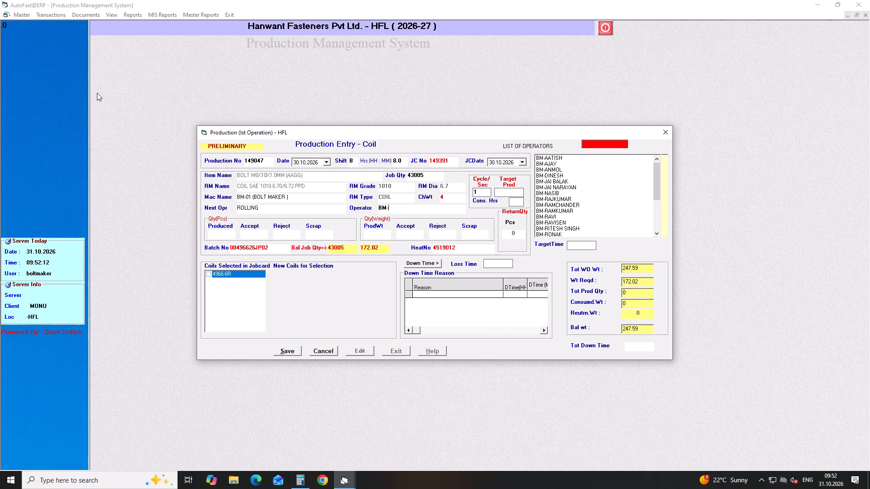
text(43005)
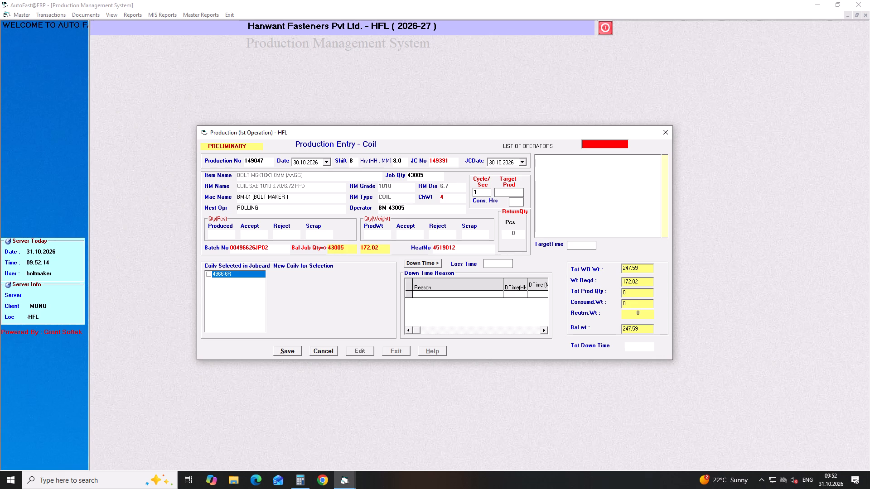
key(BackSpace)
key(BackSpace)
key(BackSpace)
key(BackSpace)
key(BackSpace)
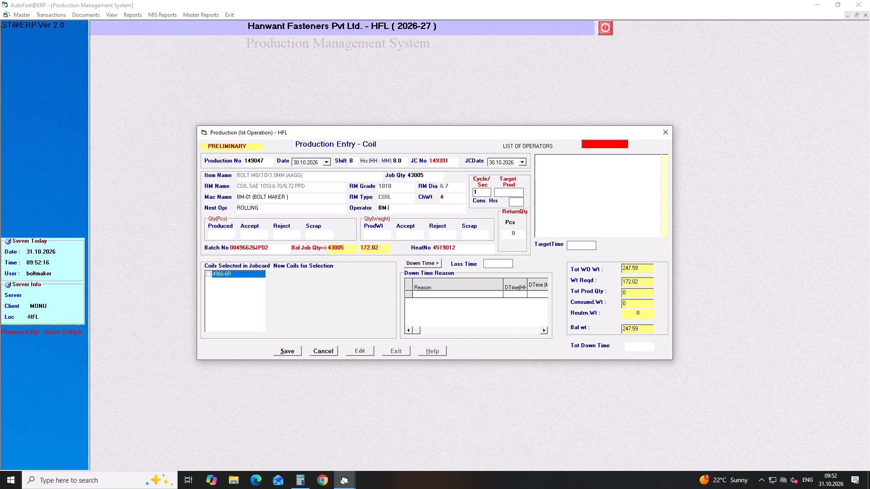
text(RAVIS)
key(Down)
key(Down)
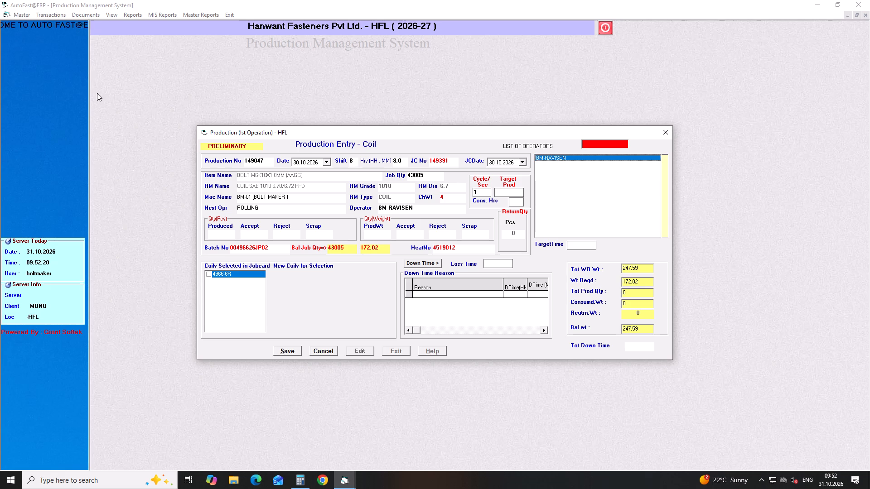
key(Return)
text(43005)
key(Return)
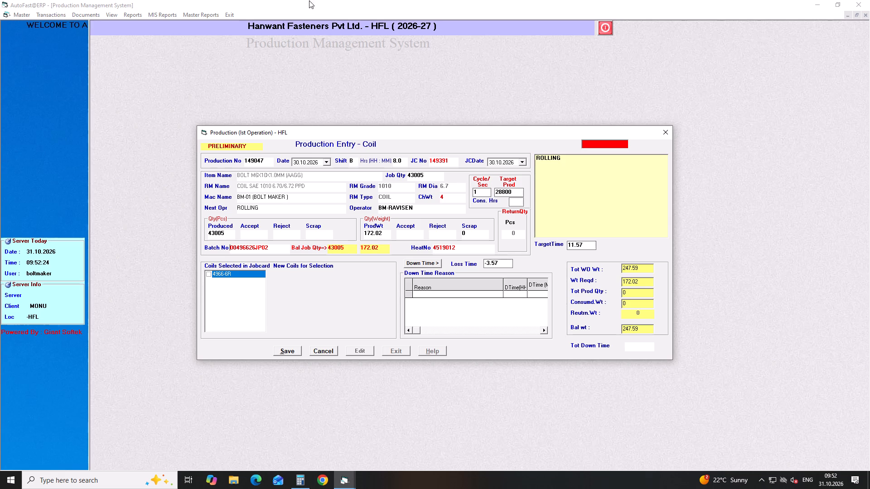
Set the cycle time to 0.65 seconds, select coil 4966-6R and save the production entry for job card 149391.
drag(481, 193, 471, 194)
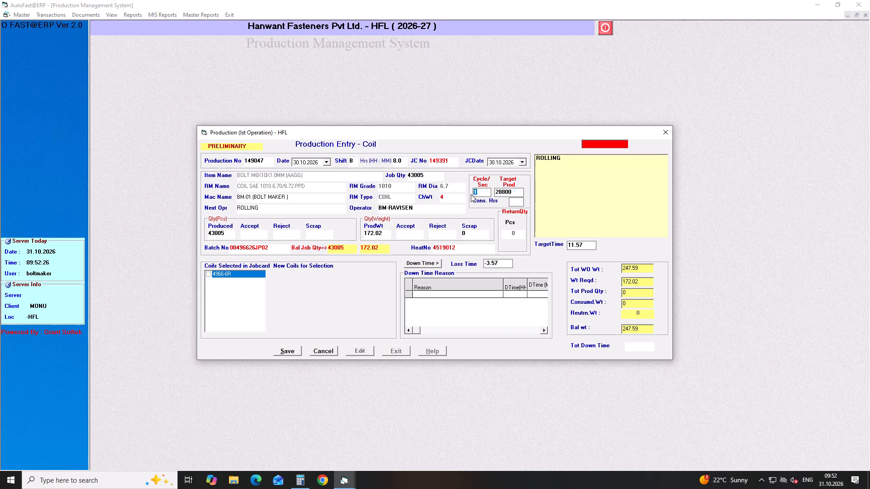
text(0.65)
key(Return)
key(Return)
key(Return)
key(Return)
key(Return)
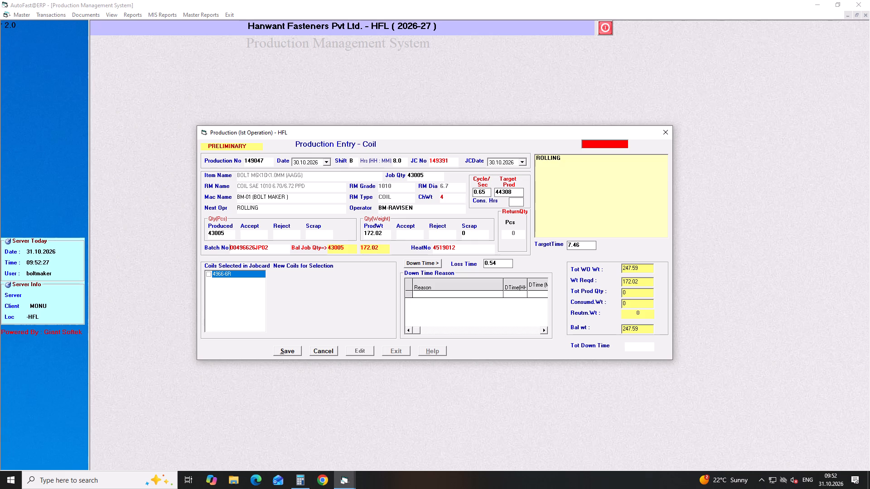
click(206, 273)
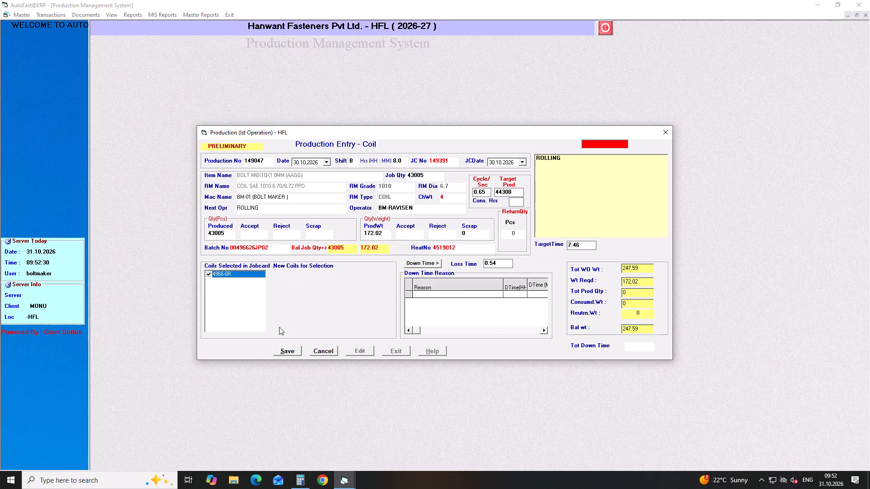
click(290, 347)
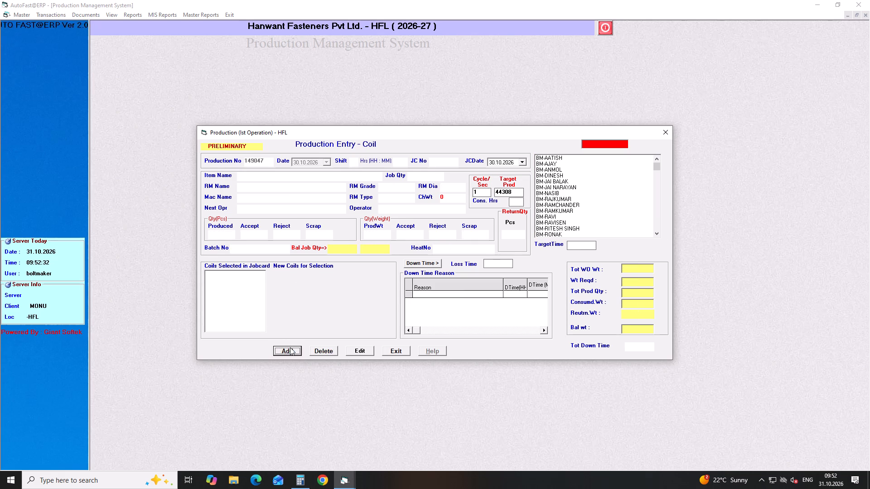
Start a new preliminary production entry dated 30.10.2026 for shift B, 11.5 hours, against job card 149392.
key(Return)
key(Return)
key(Down)
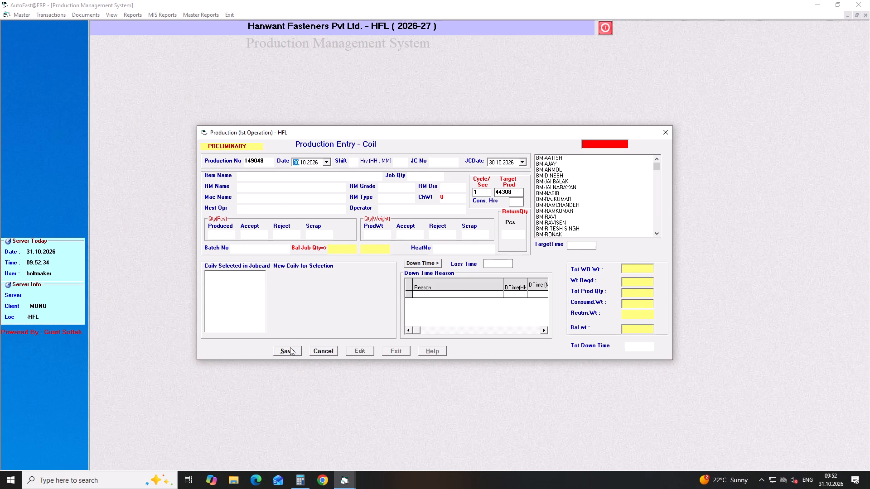
key(Return)
key(b)
key(Return)
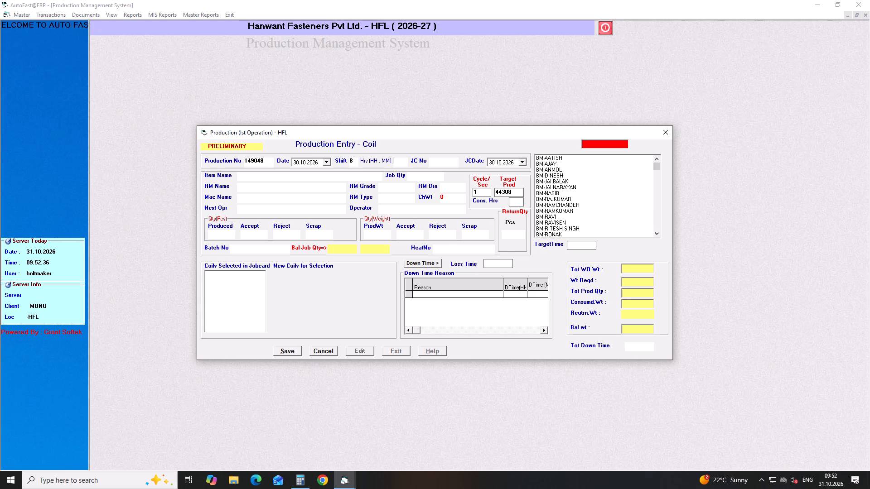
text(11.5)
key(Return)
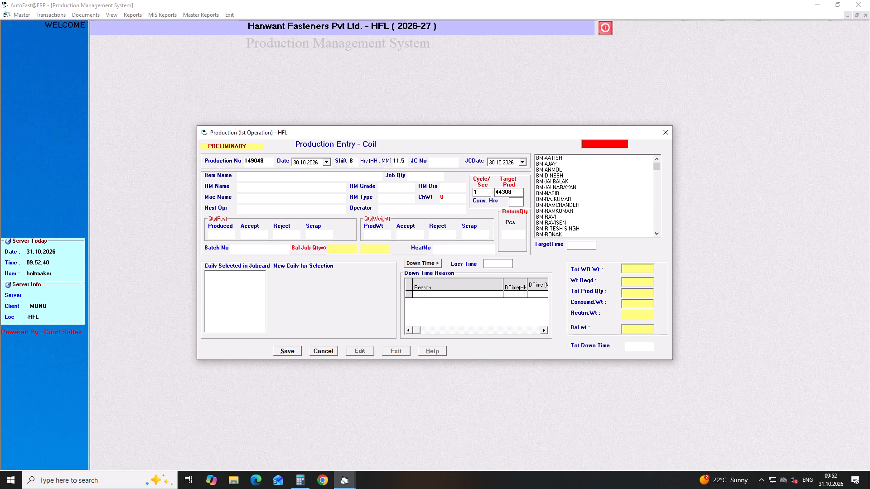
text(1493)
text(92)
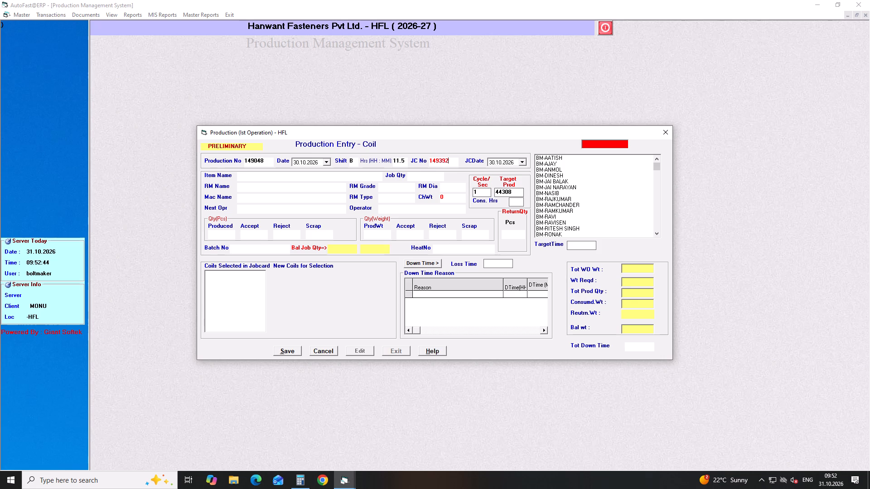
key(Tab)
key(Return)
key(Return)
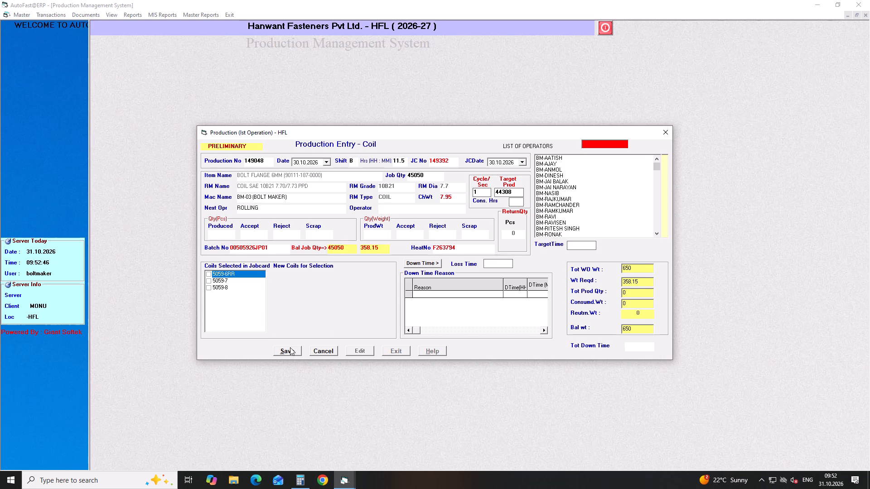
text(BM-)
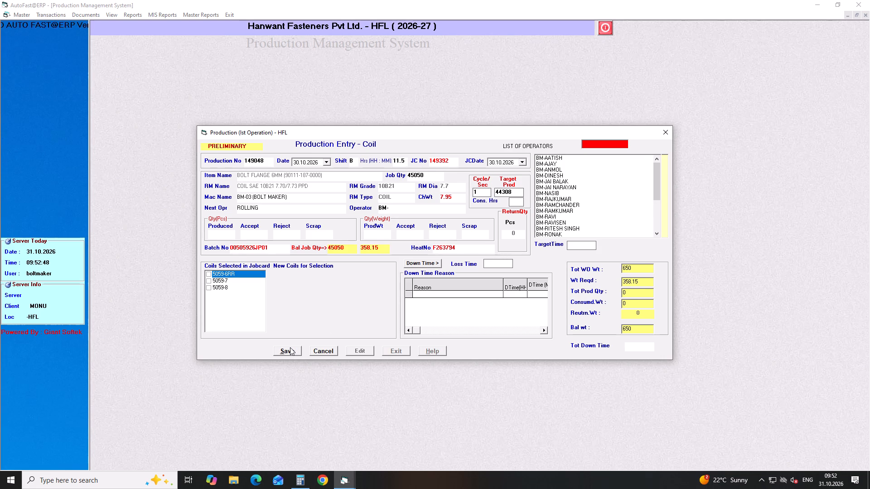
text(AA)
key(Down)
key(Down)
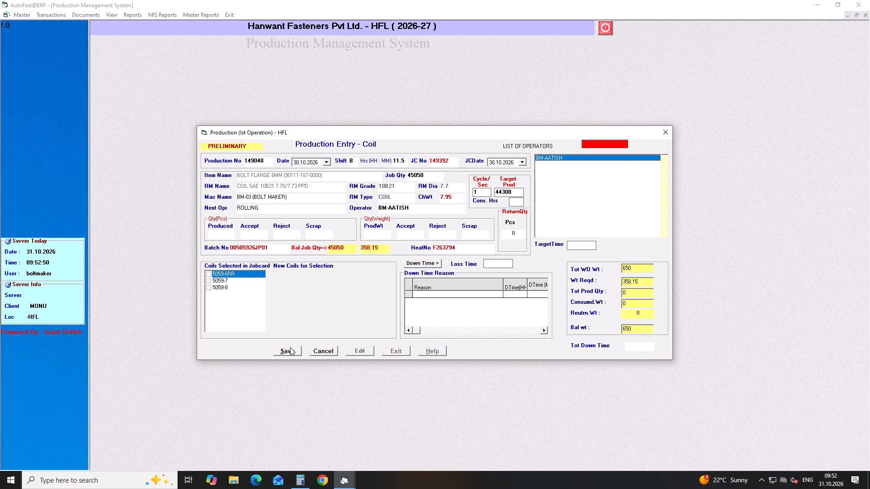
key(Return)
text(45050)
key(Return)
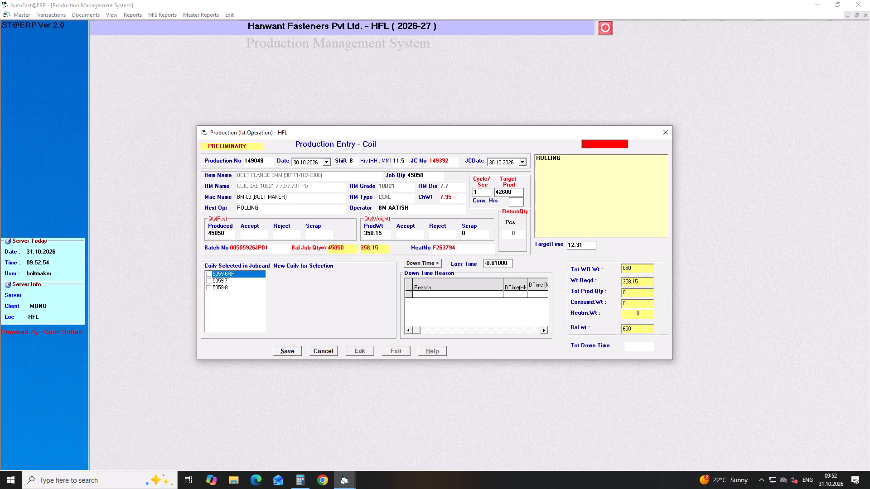
Set the cycle time to 0.90 seconds, select coils 5059-6RR, 5059-7 and 5059-8, and save the entry.
drag(485, 192, 441, 199)
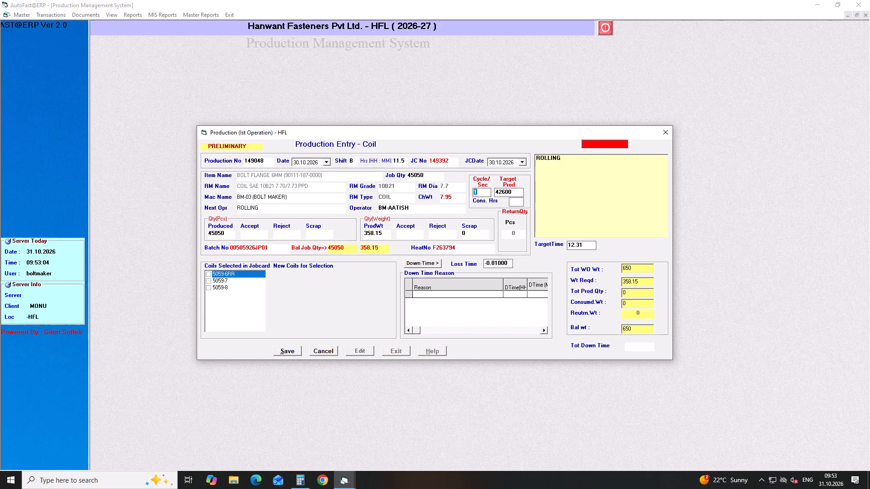
text(0.90)
key(Return)
key(Return)
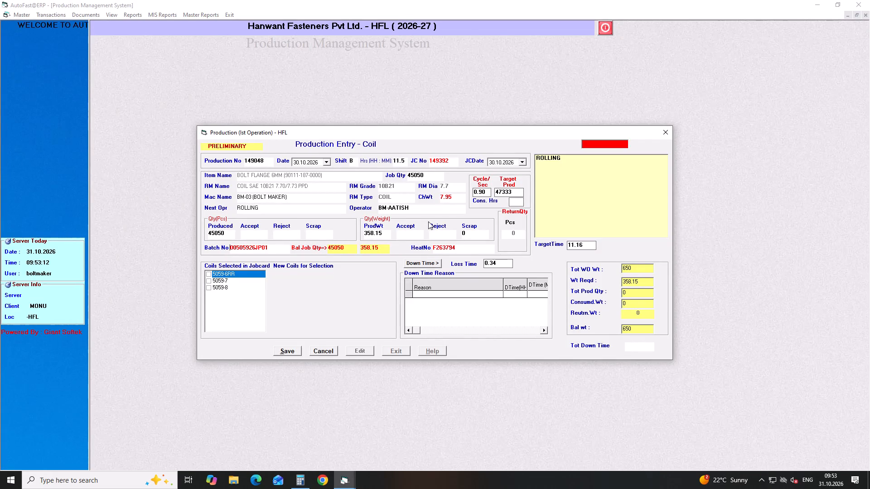
click(209, 275)
click(208, 281)
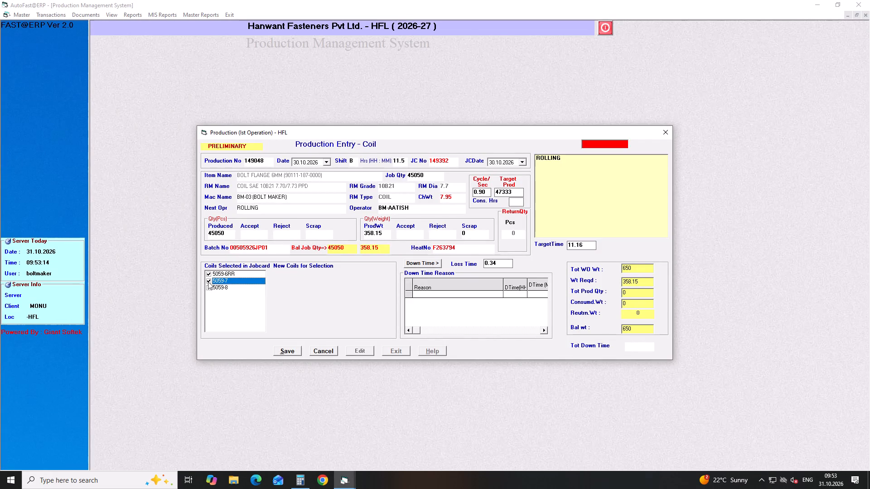
click(208, 290)
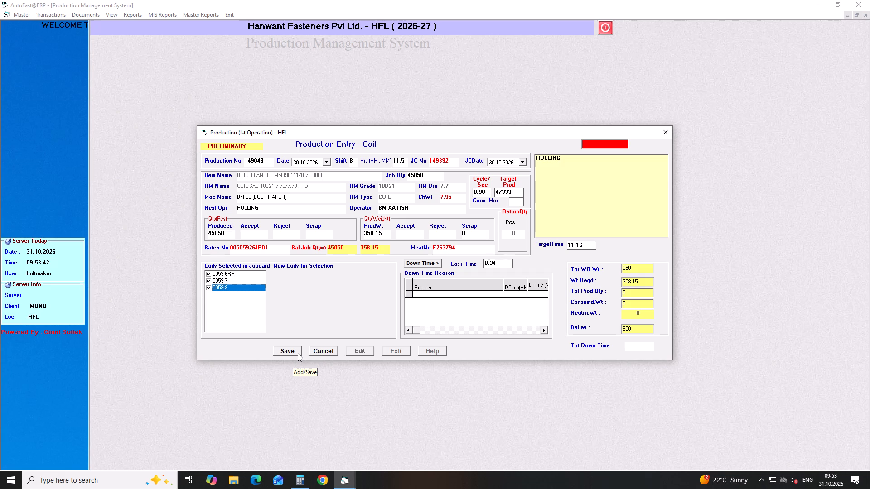
click(297, 353)
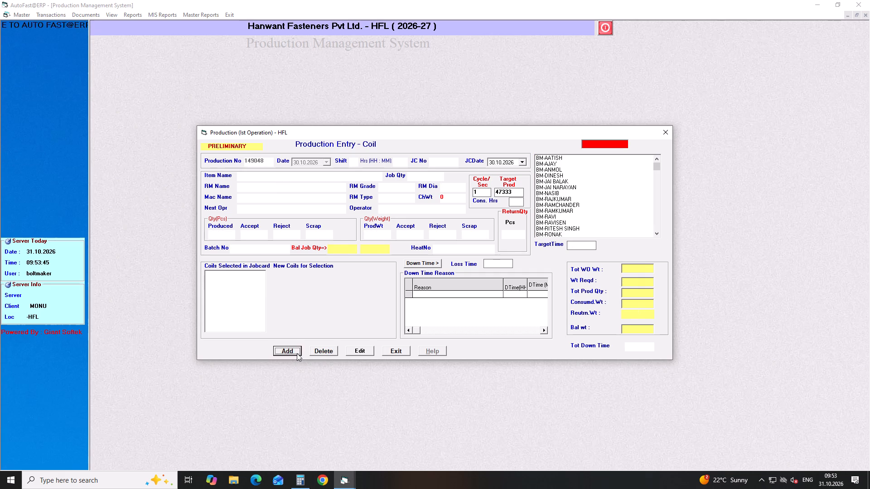
Start a new preliminary production entry dated 30.10.2026 for shift B, 11.5 hours, against job card 149393.
key(Return)
key(Return)
key(Down)
key(Return)
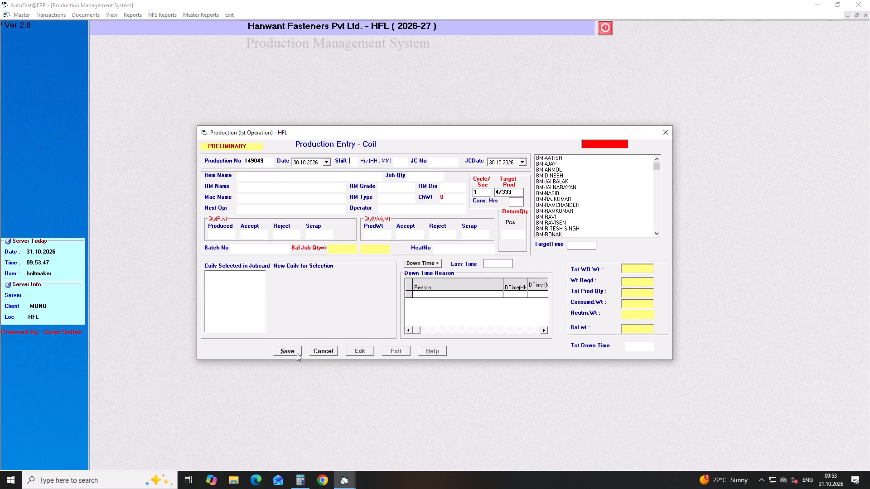
text(11.5)
key(Return)
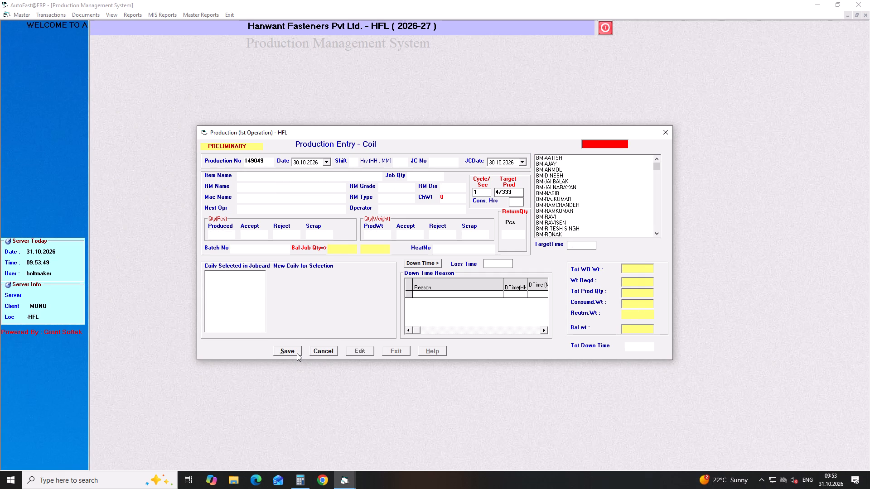
click(353, 163)
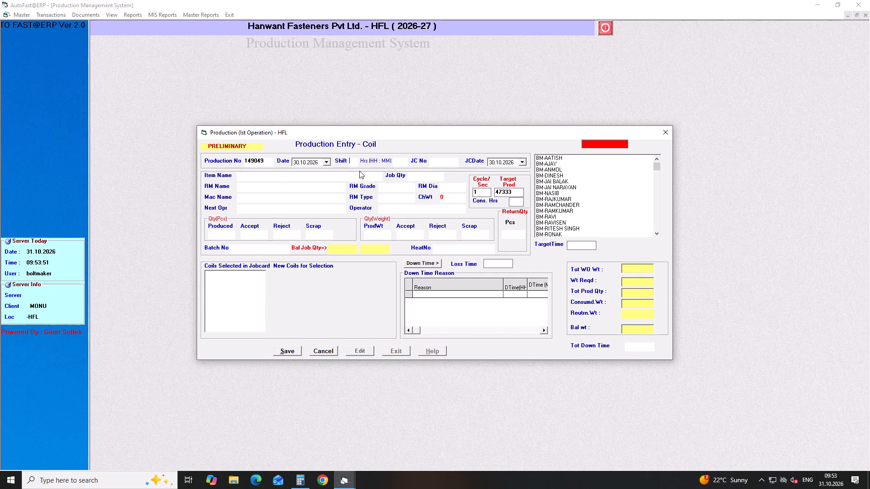
key(b)
key(Return)
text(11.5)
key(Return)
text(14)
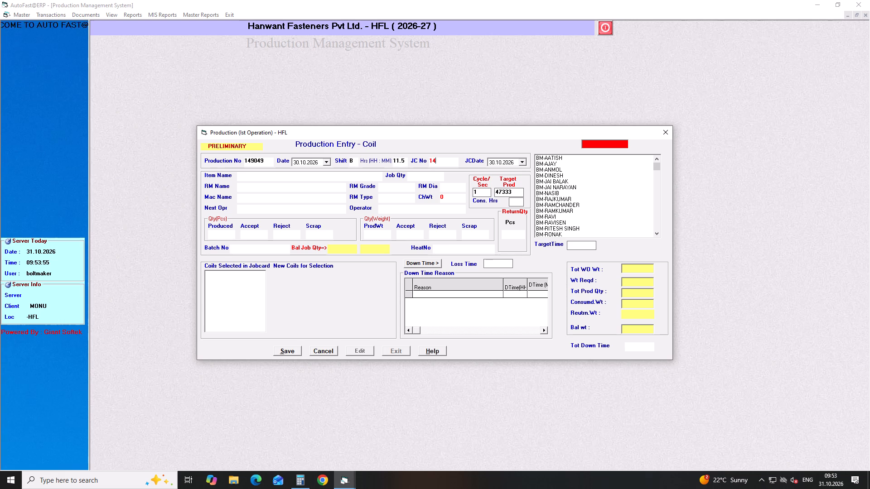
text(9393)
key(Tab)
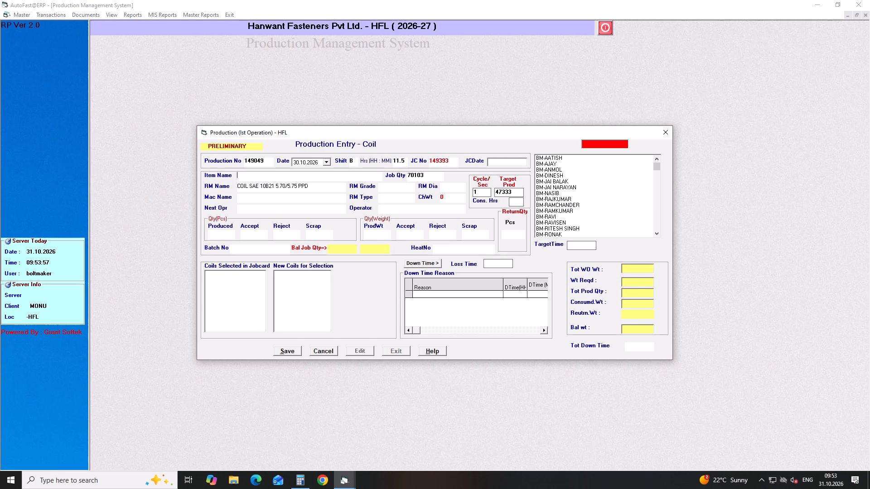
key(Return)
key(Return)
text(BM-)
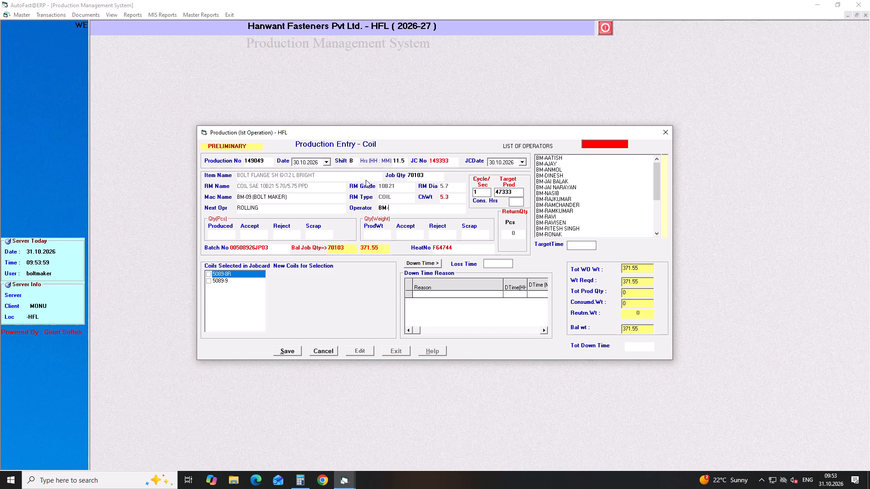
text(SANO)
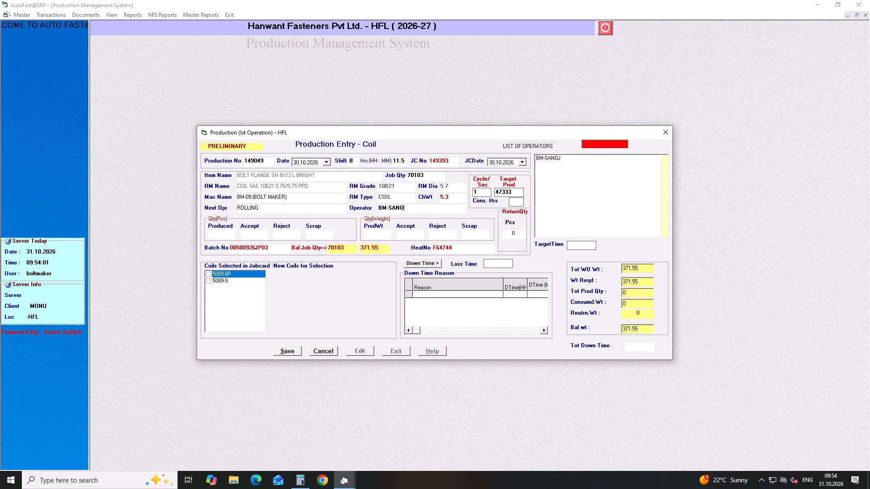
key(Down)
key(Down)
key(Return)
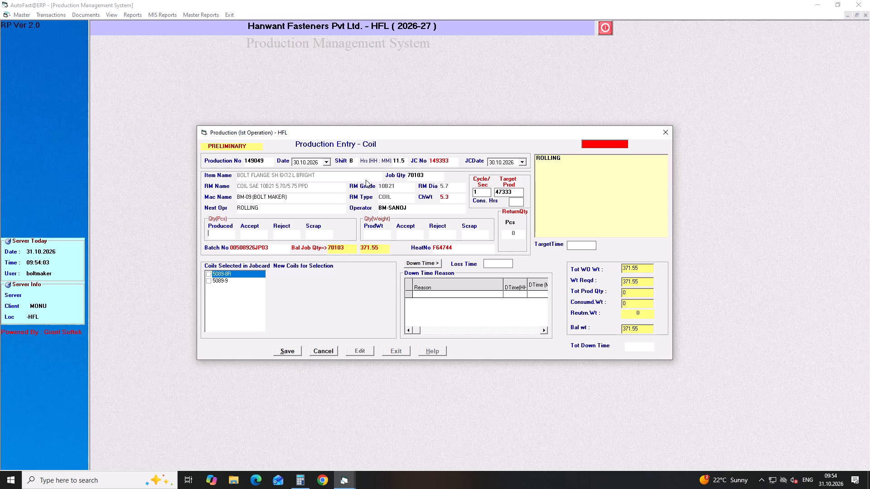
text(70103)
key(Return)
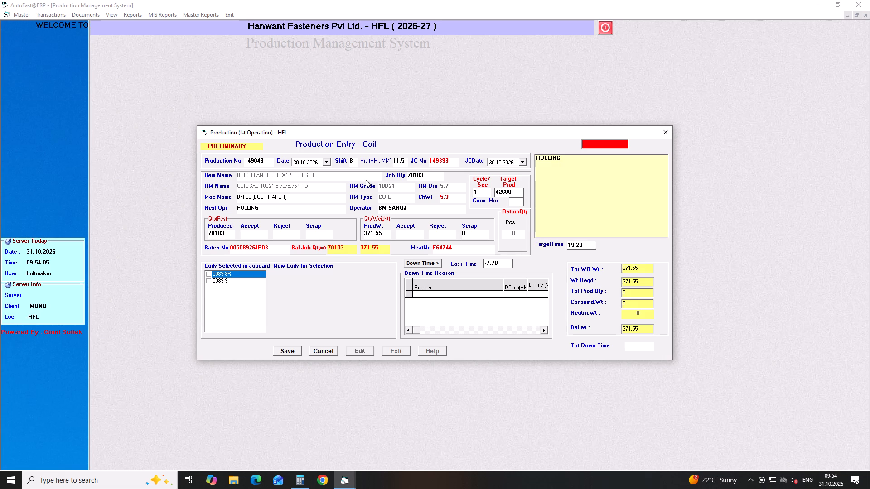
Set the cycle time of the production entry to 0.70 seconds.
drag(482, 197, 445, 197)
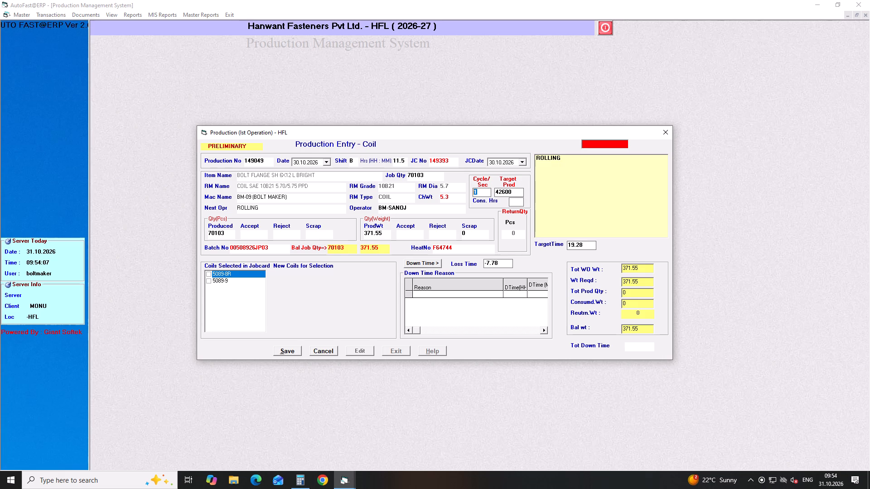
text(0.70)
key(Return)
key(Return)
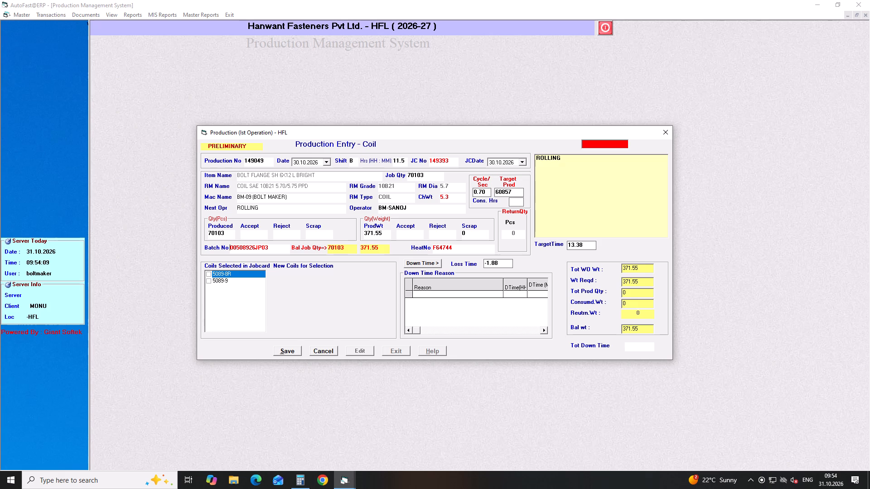
Set the cycle time to 0.60 seconds, select both coils listed for the job card and save the entry.
click(486, 193)
key(BackSpace)
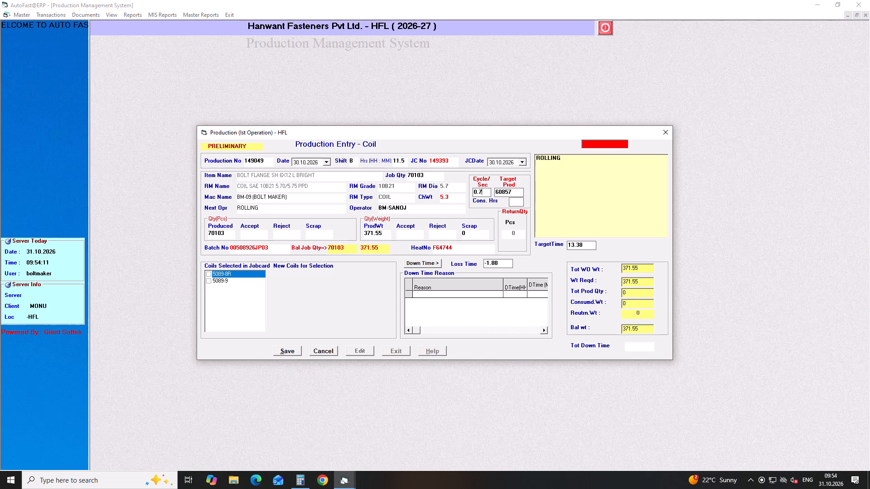
key(BackSpace)
text(60)
key(Return)
key(Return)
key(Return)
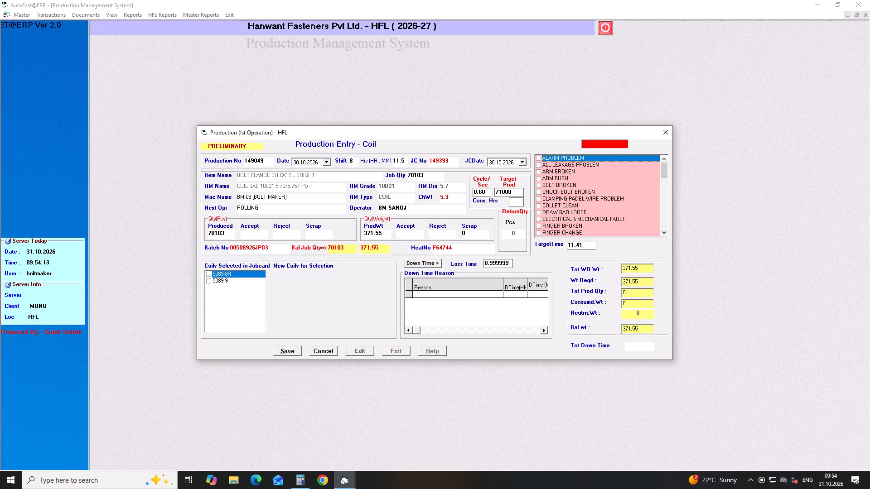
key(Return)
key(Return)
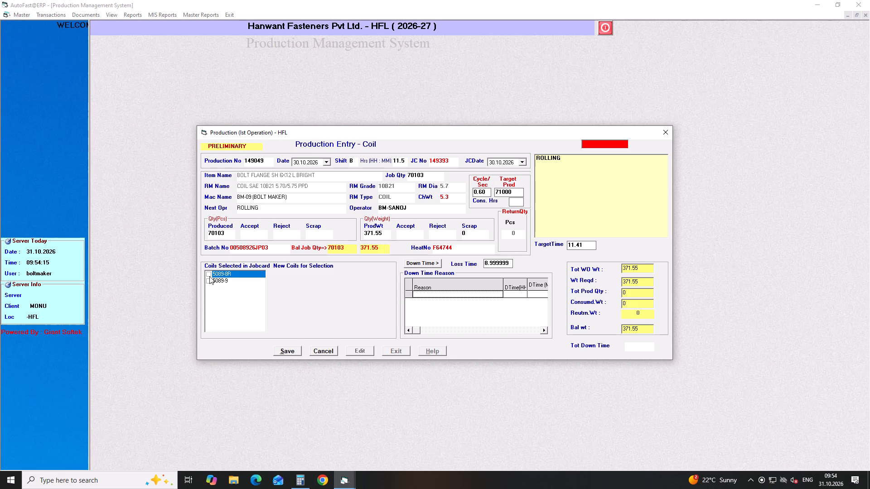
click(209, 275)
click(208, 279)
click(289, 350)
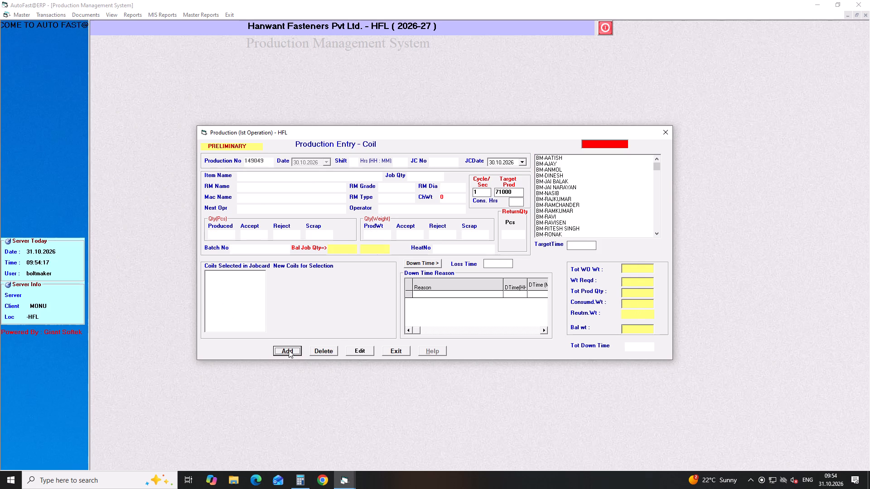
Start a new preliminary production entry dated 30.10.2026 for shift B, 5.0 hours, against job card 149394.
key(Return)
key(Return)
key(Down)
key(Return)
key(b)
key(Return)
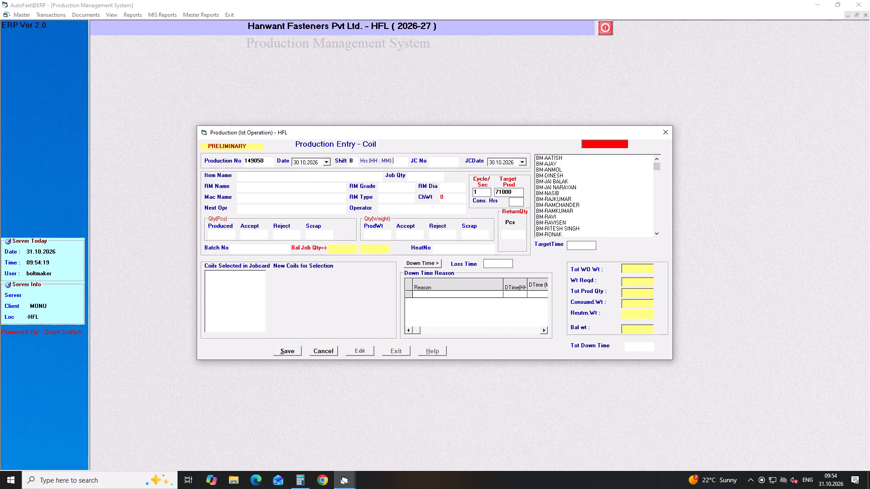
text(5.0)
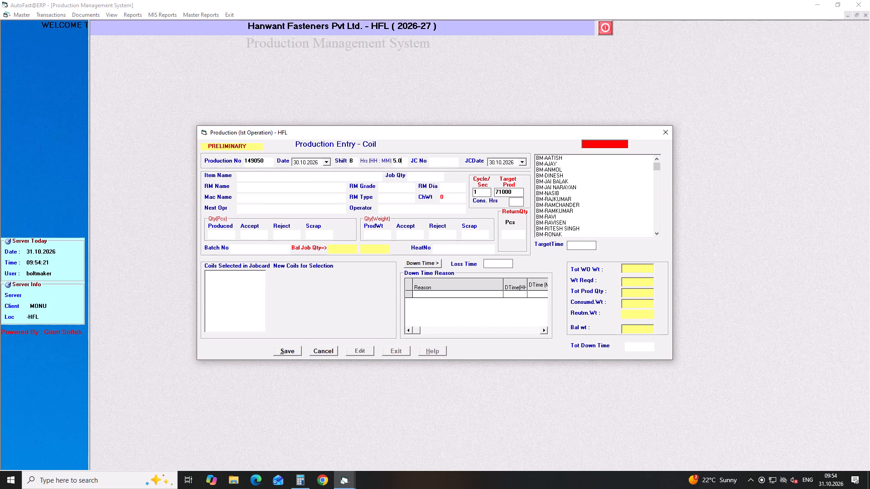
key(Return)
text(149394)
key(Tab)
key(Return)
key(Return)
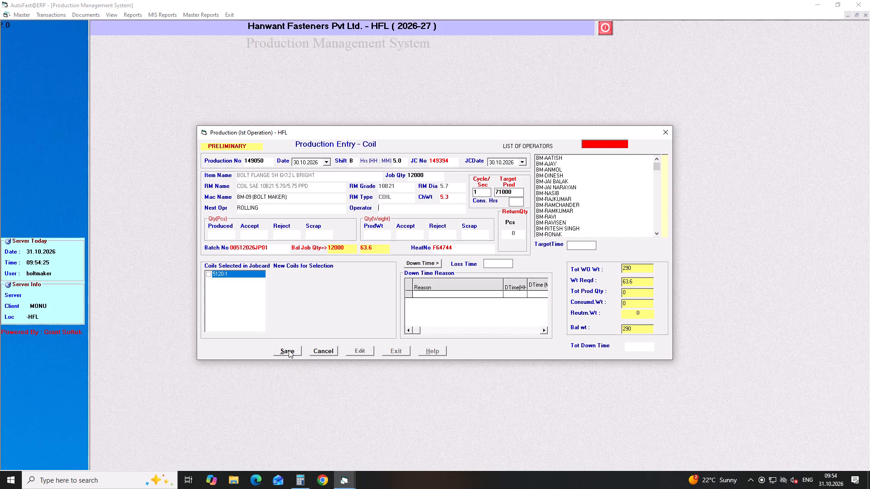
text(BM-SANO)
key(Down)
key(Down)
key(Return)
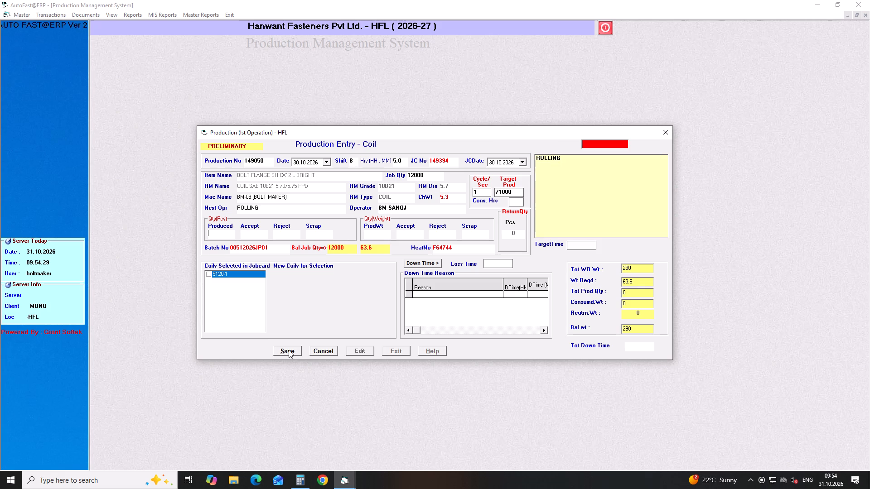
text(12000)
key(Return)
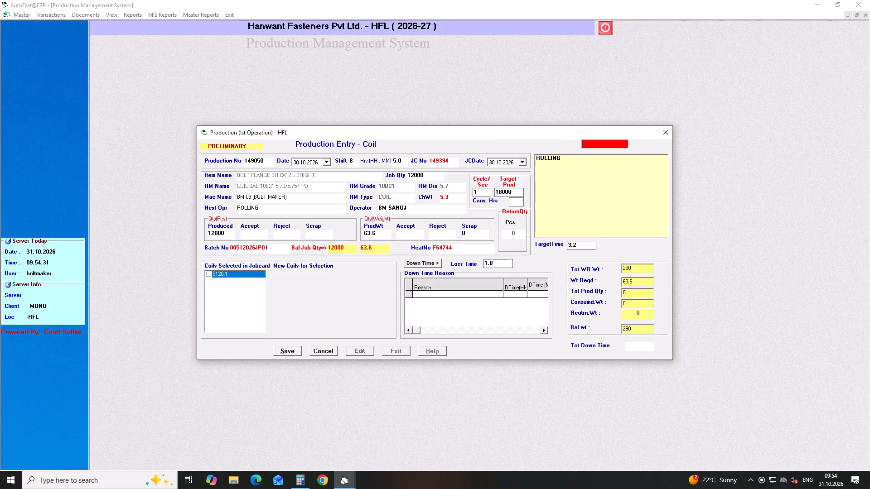
Change the shift hours of the production entry to 4.0.
click(395, 159)
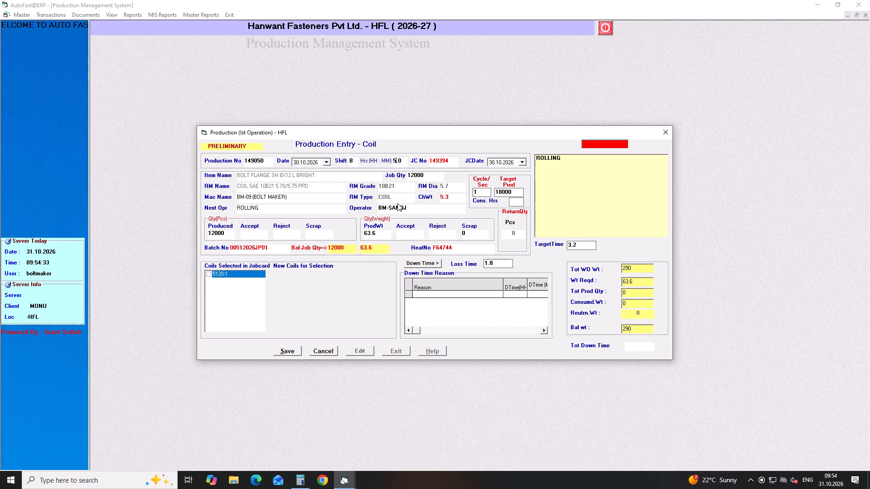
key(BackSpace)
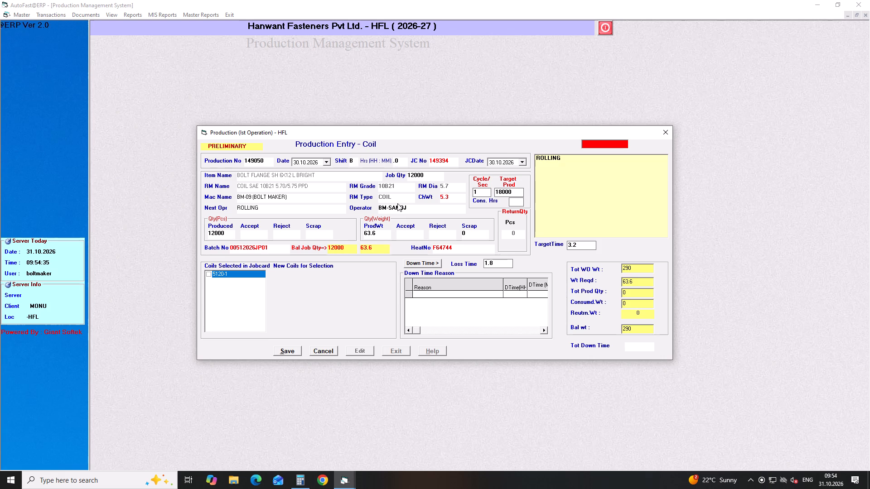
key(4)
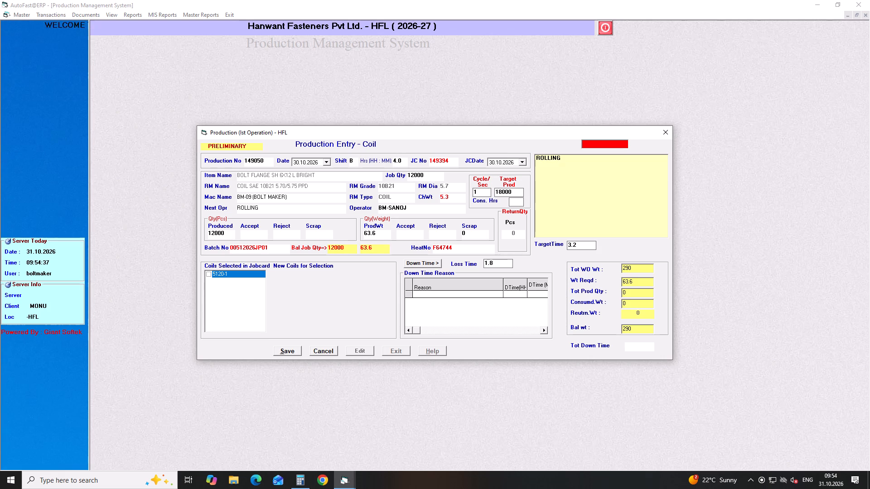
key(Right)
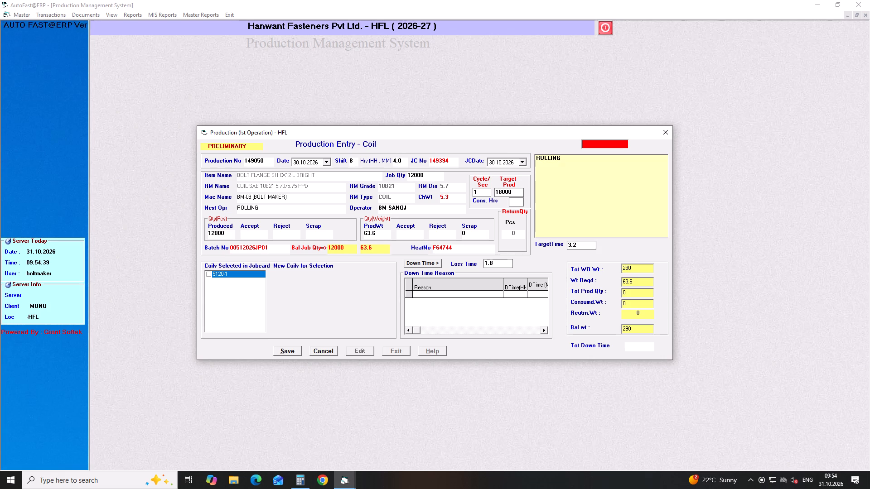
key(Return)
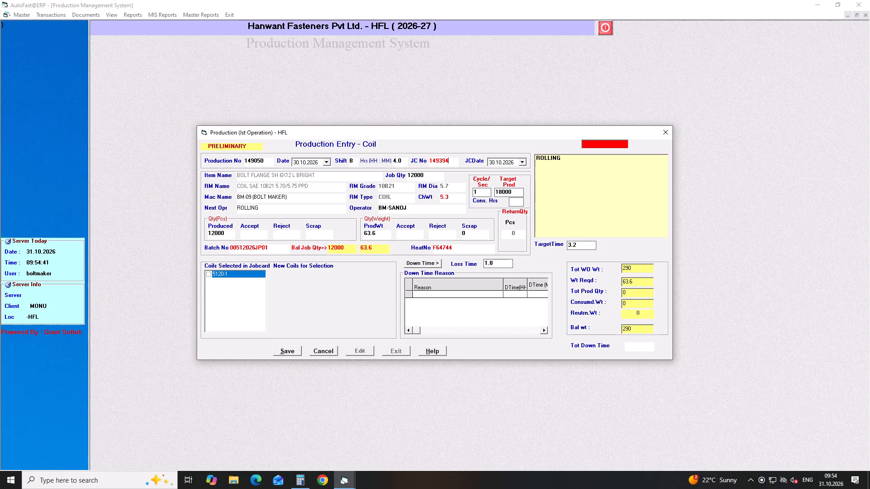
key(Return)
key(Return)
key(Return)
key(Tab)
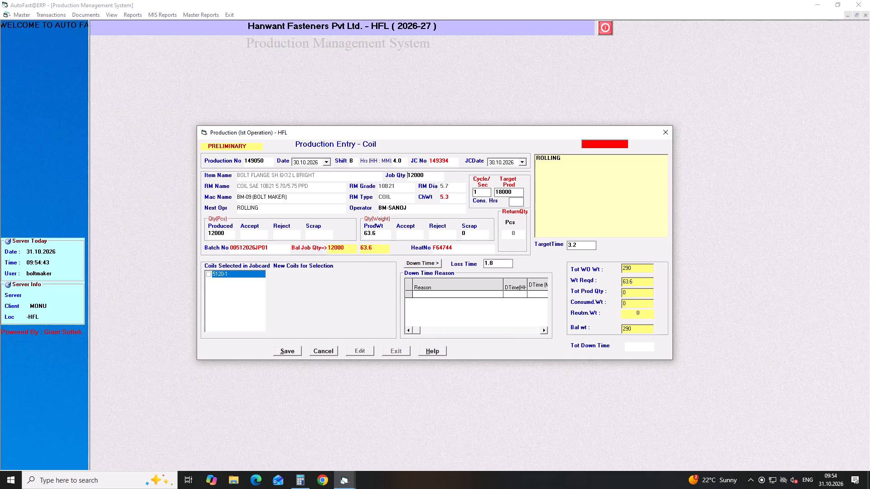
key(Return)
key(Return)
key(Return)
key(Return)
key(Return)
key(Return)
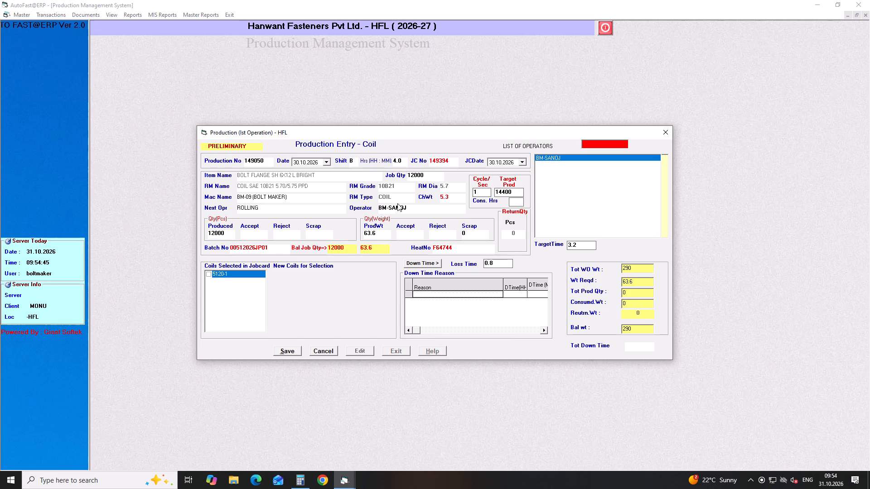
Select coil 5120-1 for the job card and save the production entry.
click(208, 275)
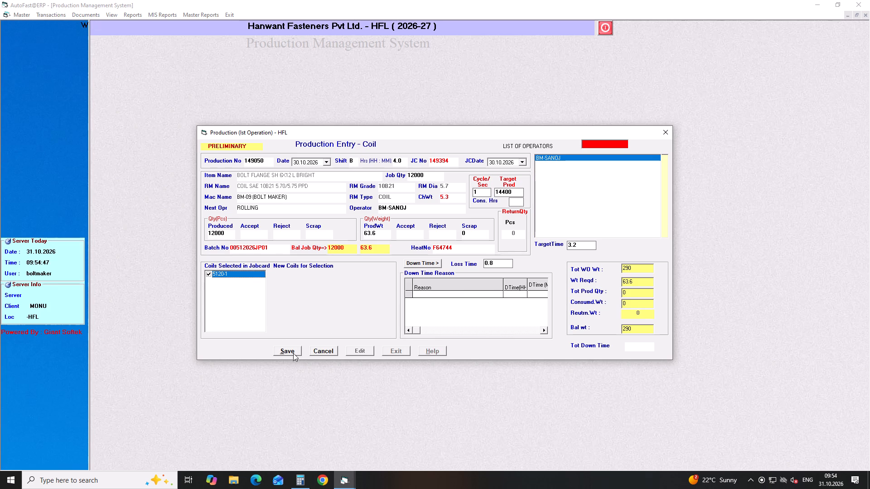
click(291, 349)
key(Return)
Start a new preliminary production entry dated 30.10.2026 for shift B, 8.0 hours, against job card 149395.
key(Return)
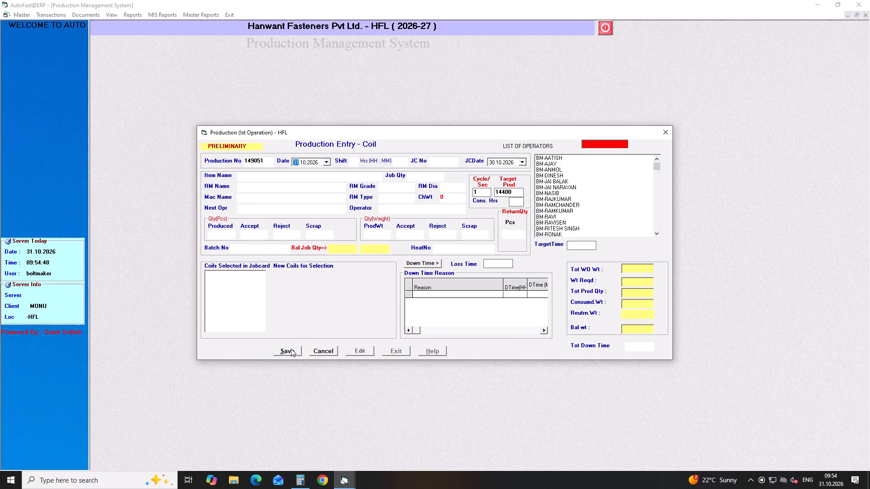
key(Down)
key(Return)
key(b)
key(Return)
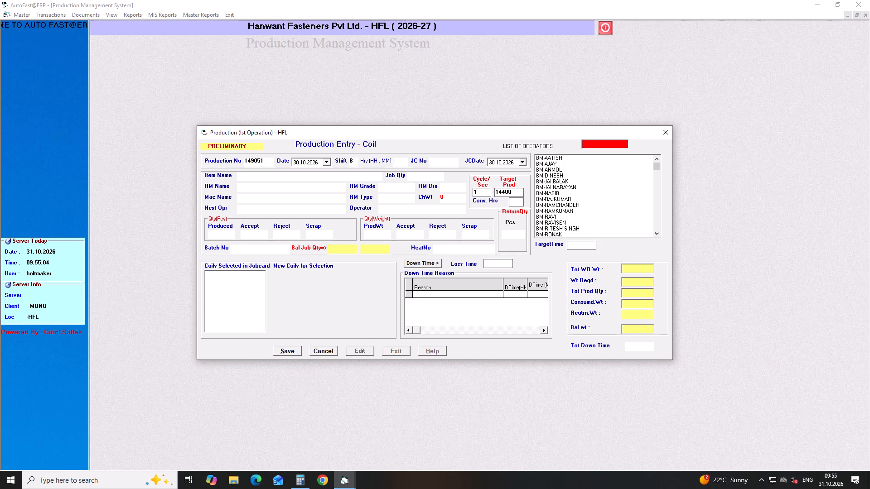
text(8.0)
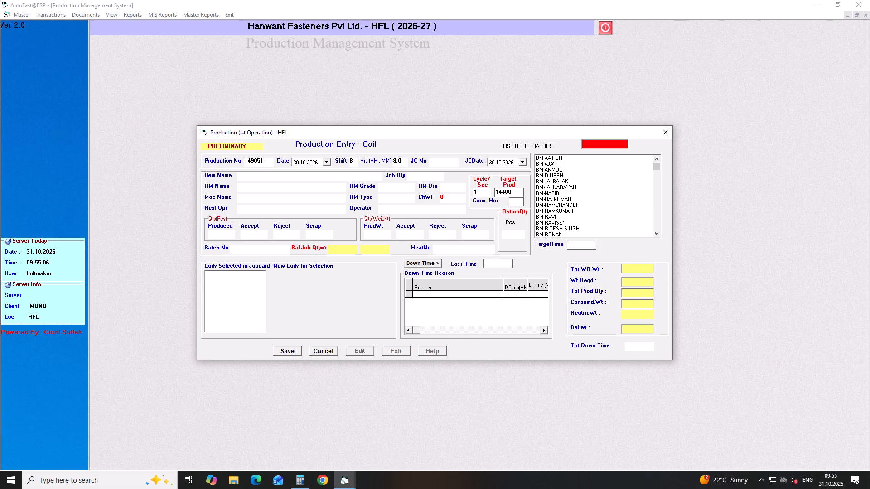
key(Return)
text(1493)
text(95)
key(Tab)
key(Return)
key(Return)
Assign operator BM-RONAK to the production entry and enter a produced quantity of 18007 pieces.
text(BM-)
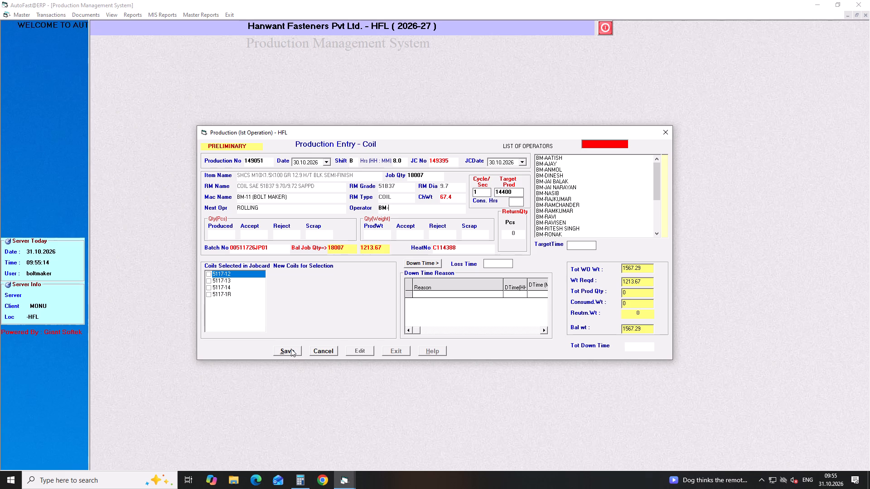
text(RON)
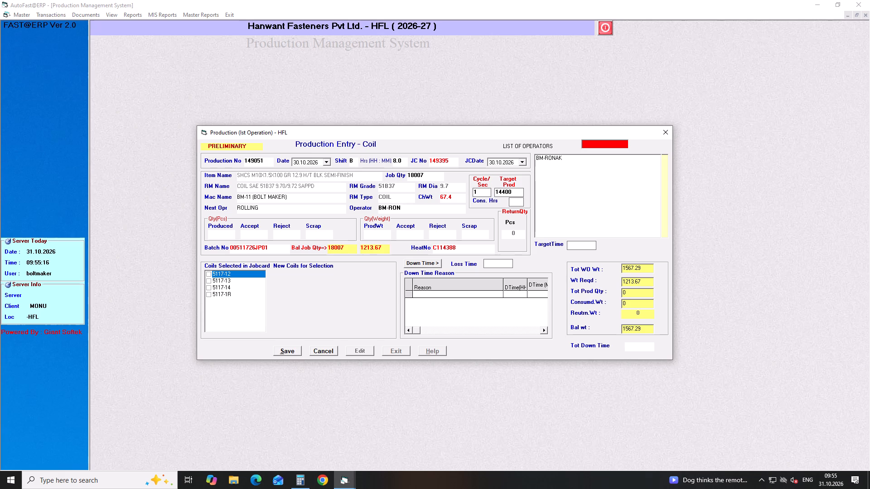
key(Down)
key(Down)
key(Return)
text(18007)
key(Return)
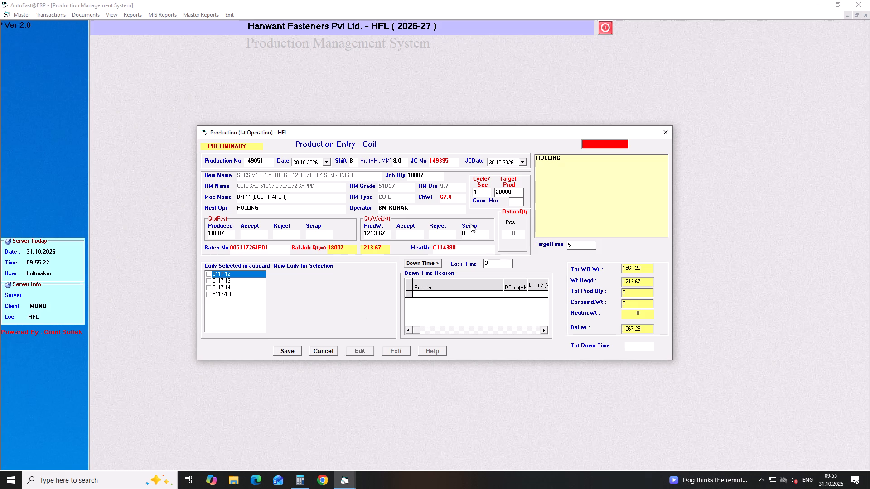
Set the cycle time of the production entry to 1.5 seconds.
click(486, 194)
text(.5)
key(Return)
key(Return)
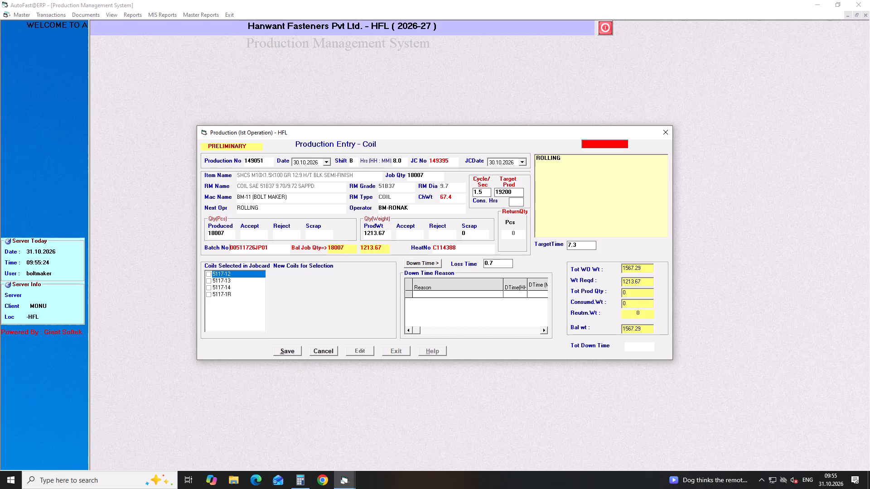
key(Return)
key(Return)
key(Return)
Select coils 5117-12, 5117-13, 5117-14 and 5117-1R, save the production entry and close the preliminary entry form.
click(210, 273)
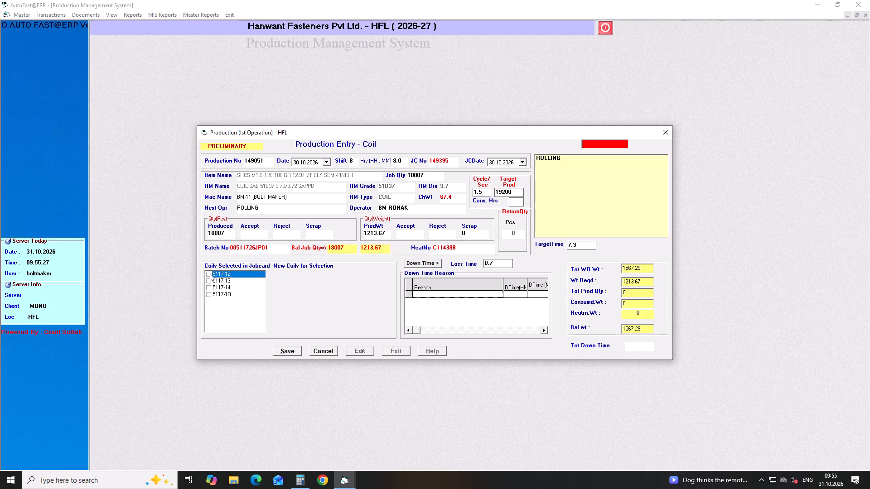
click(210, 280)
click(209, 286)
click(208, 293)
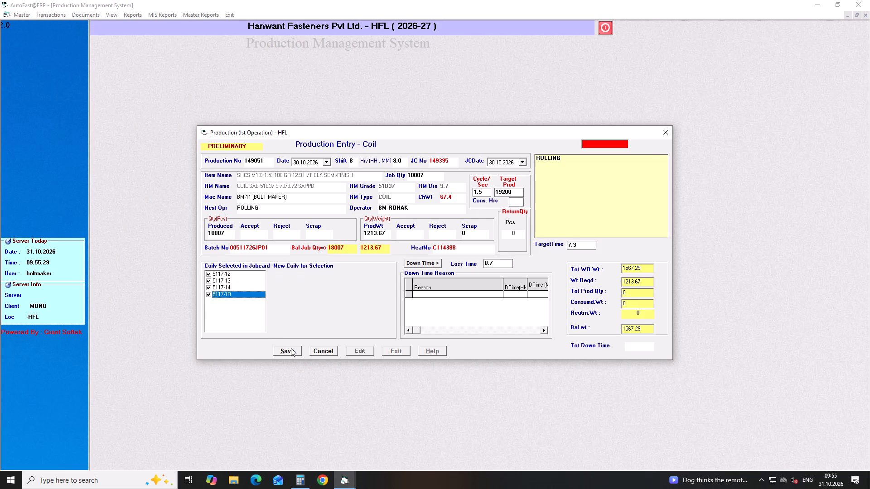
click(291, 348)
click(670, 134)
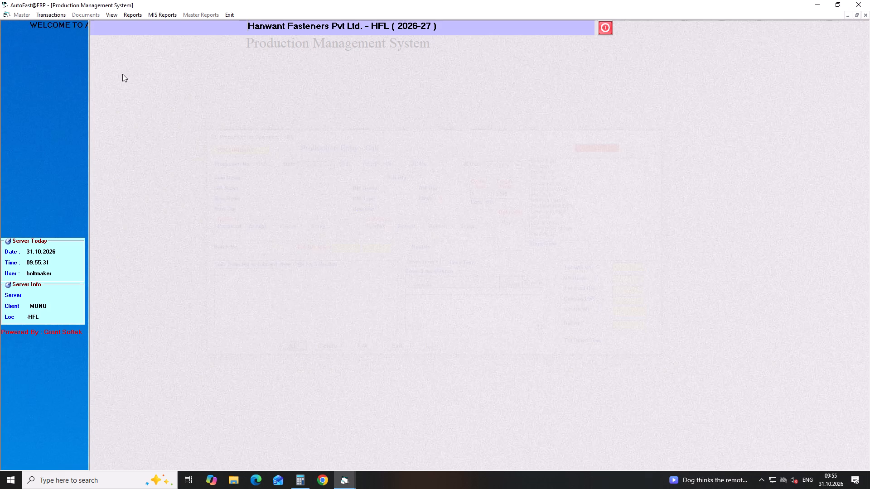
List the pending in-house production items for inspection across all operations as on 31.10.2026.
click(106, 14)
click(117, 24)
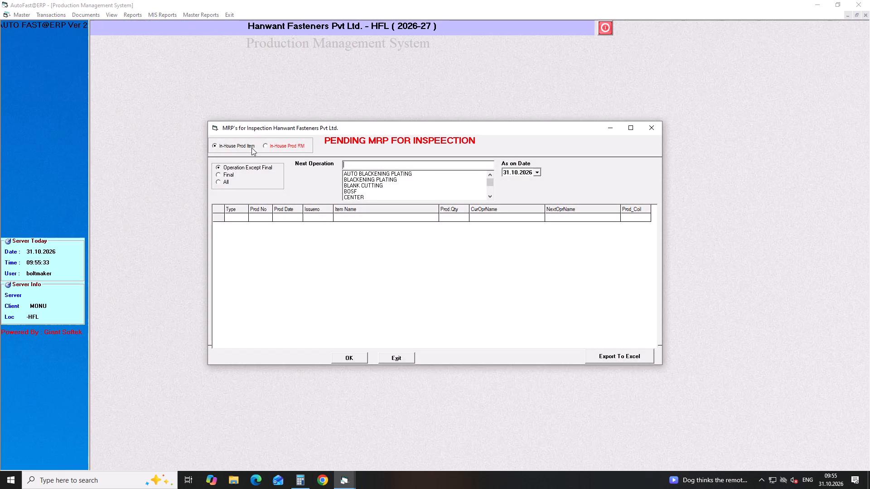
click(230, 181)
key(Return)
key(Return)
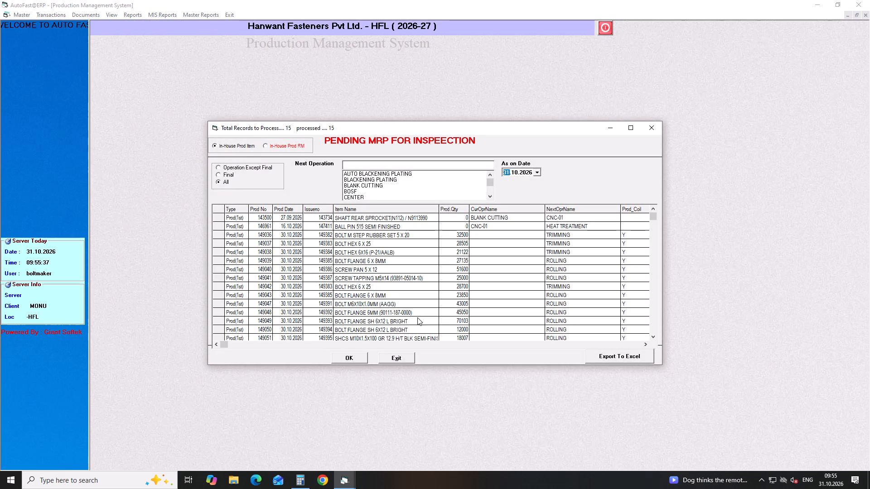
Edit the final entry of pending production 149047, setting the rework quantity to 0 and the scrap quantity to 5.
click(386, 305)
key(Return)
key(Return)
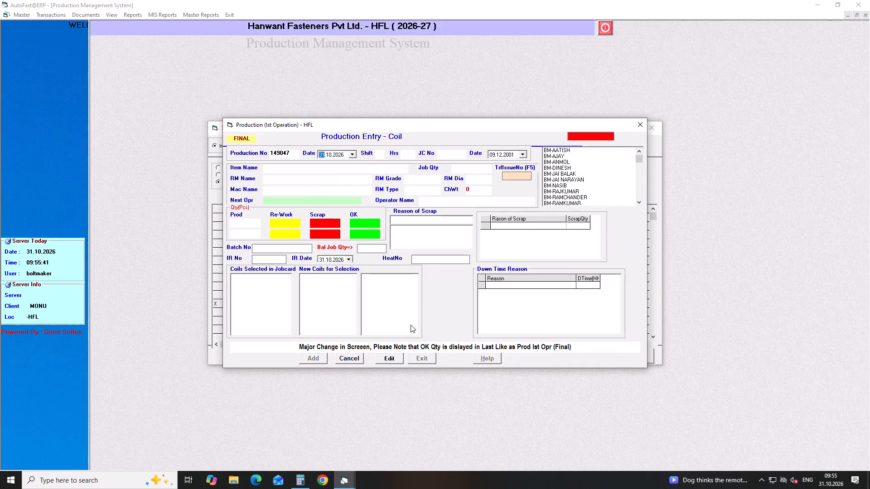
click(398, 357)
key(Return)
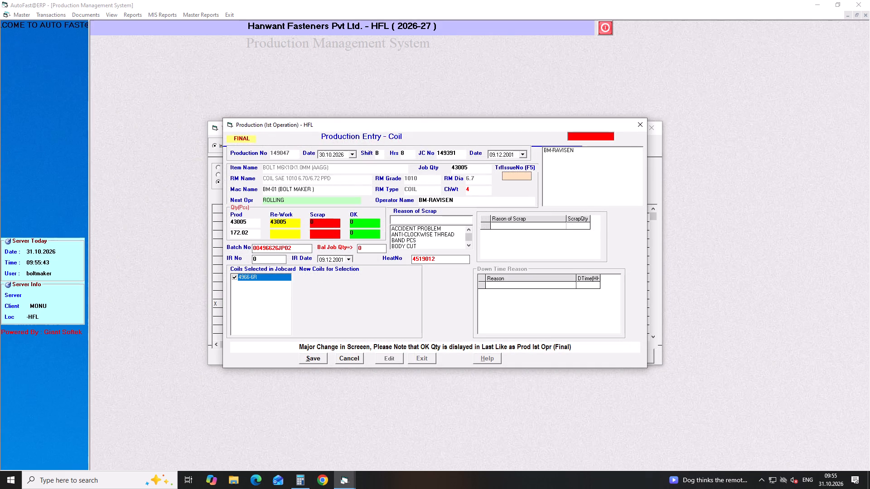
drag(297, 227, 242, 222)
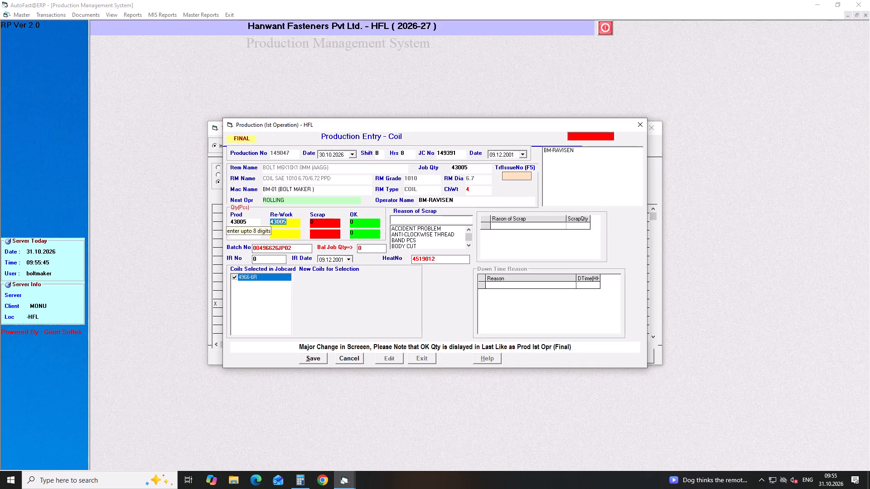
key(0)
key(Return)
key(Delete)
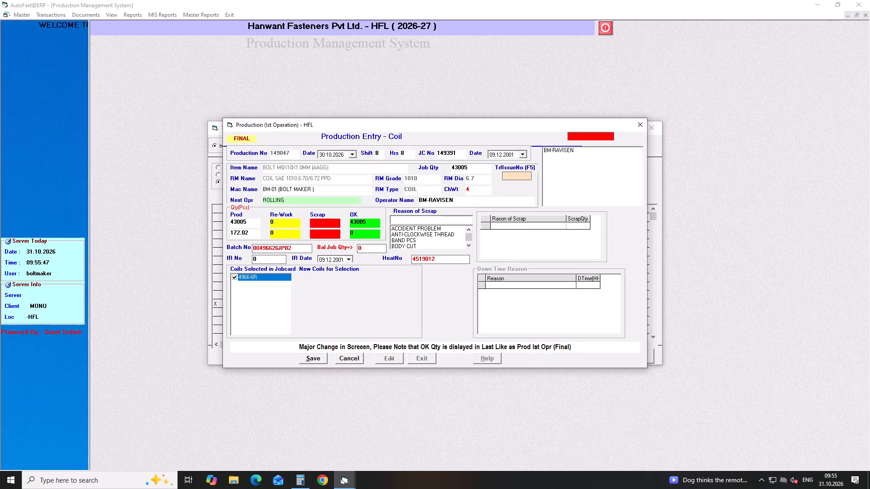
key(5)
key(Return)
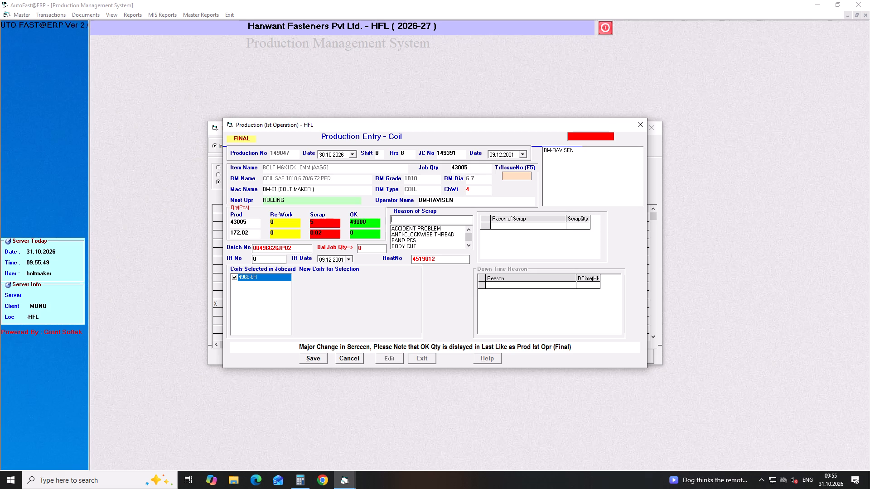
Add CUTT OFF as the scrap reason with a scrap quantity of 5.
text(CU)
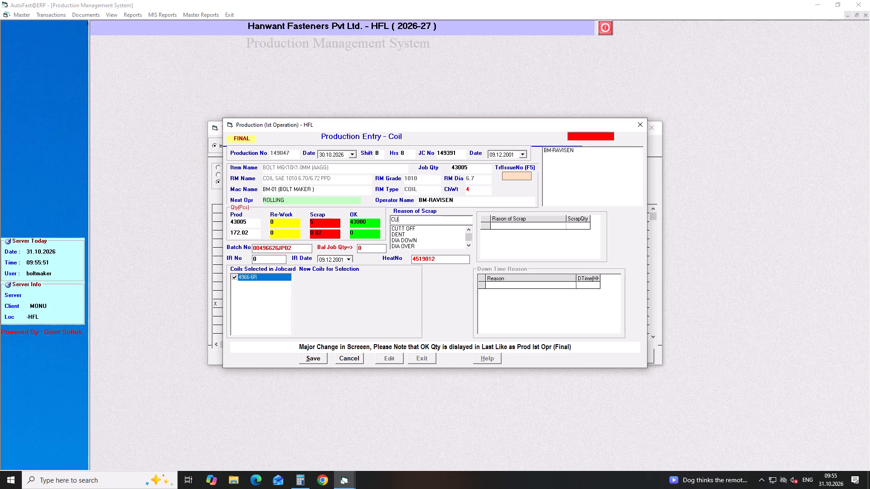
key(Down)
key(Return)
key(5)
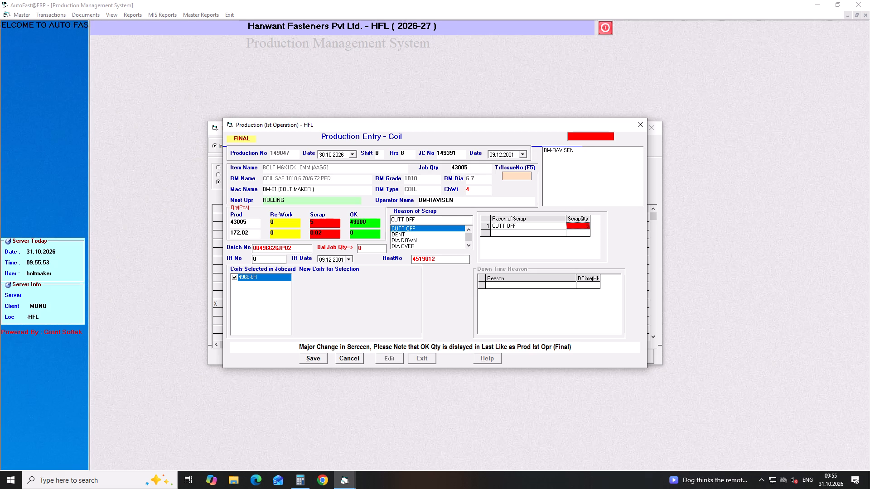
Enter IR number 01 with IR date 30.10.2026, save the final production entry and return to the pending inspection list.
click(261, 259)
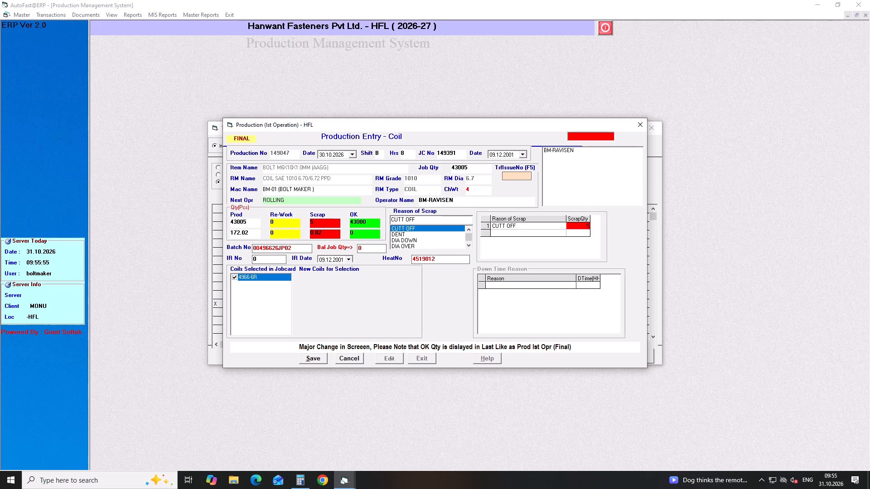
key(1)
key(Return)
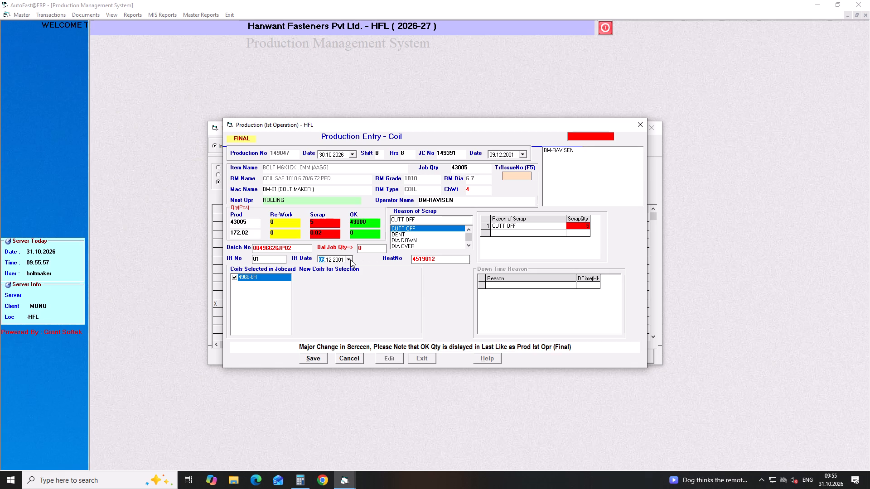
click(350, 260)
click(364, 328)
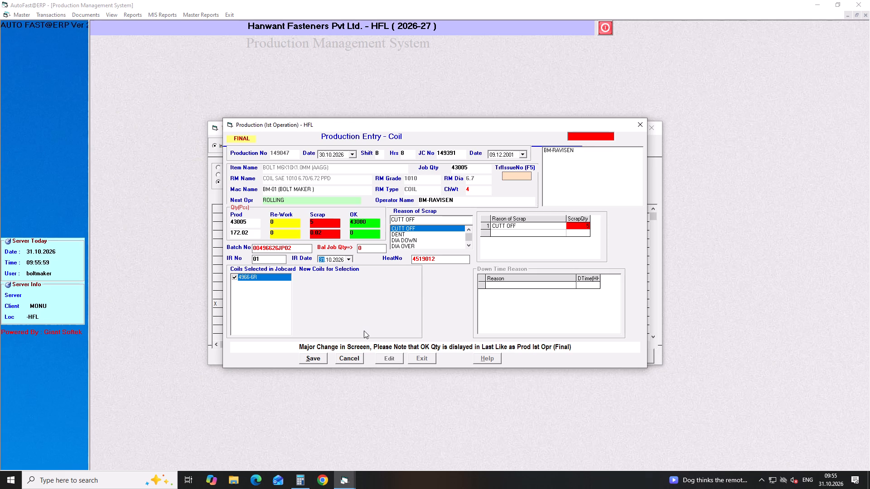
key(Down)
key(Return)
key(Return)
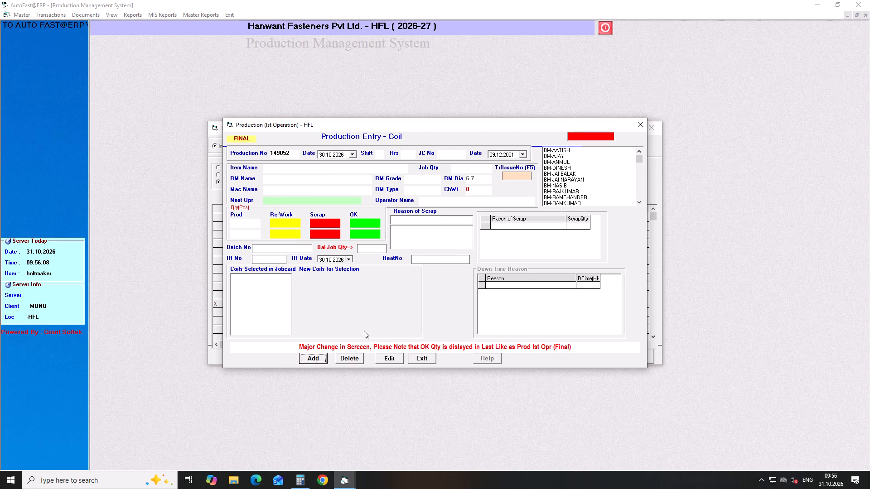
click(417, 359)
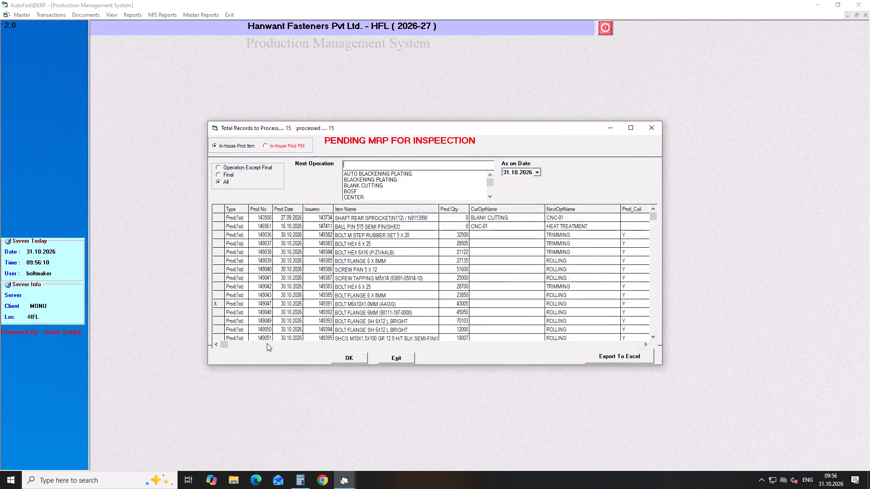
Edit the final entry of pending production 149048, setting the rework quantity to 0 and the scrap quantity to 50.
click(236, 313)
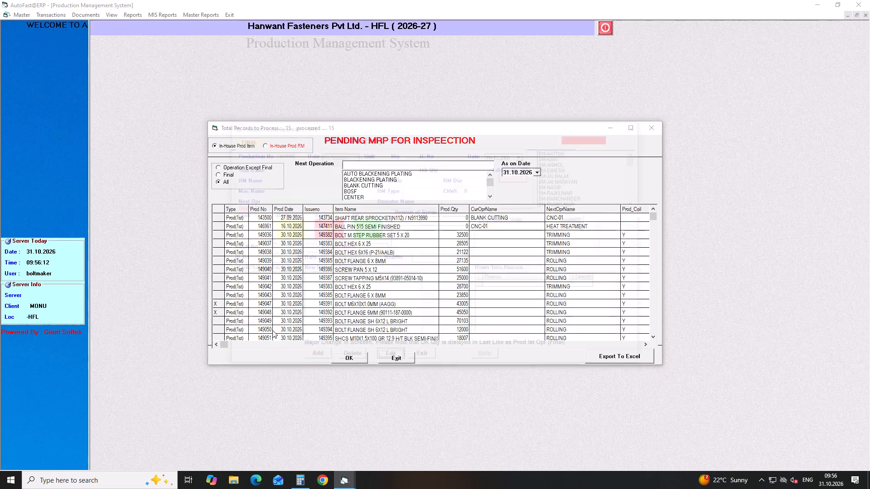
key(Return)
key(Return)
key(Return)
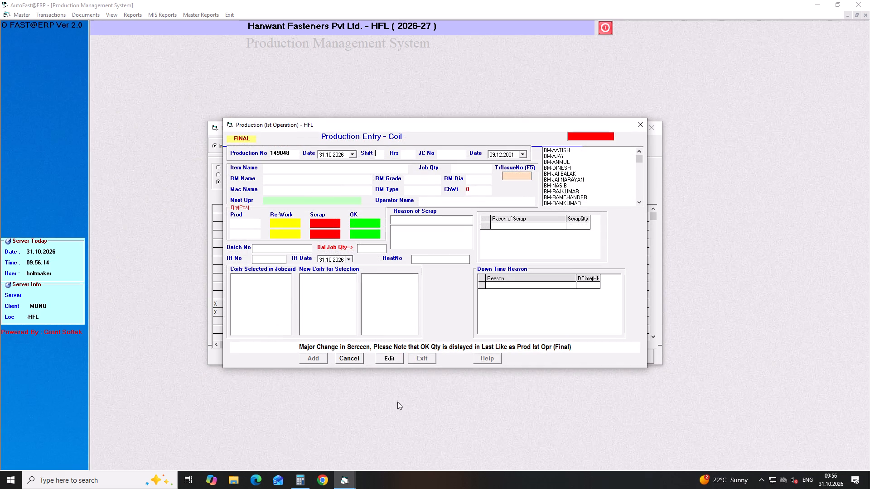
click(392, 359)
key(Return)
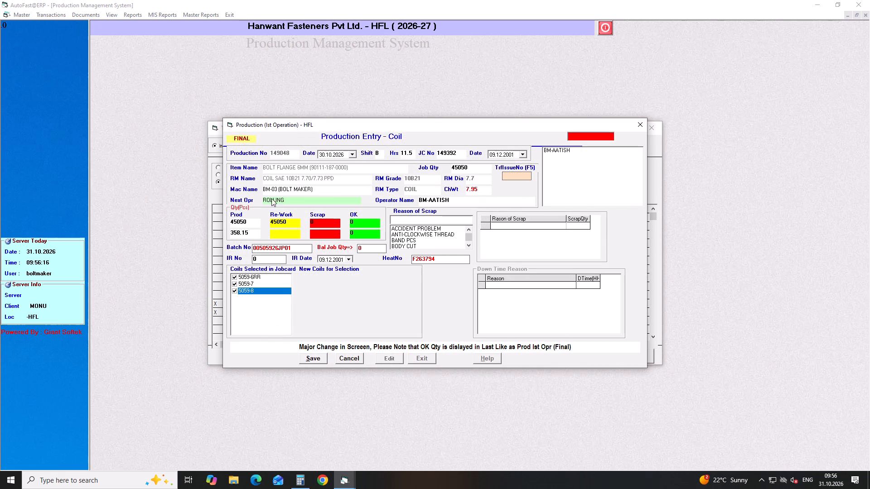
drag(297, 225, 256, 225)
key(0)
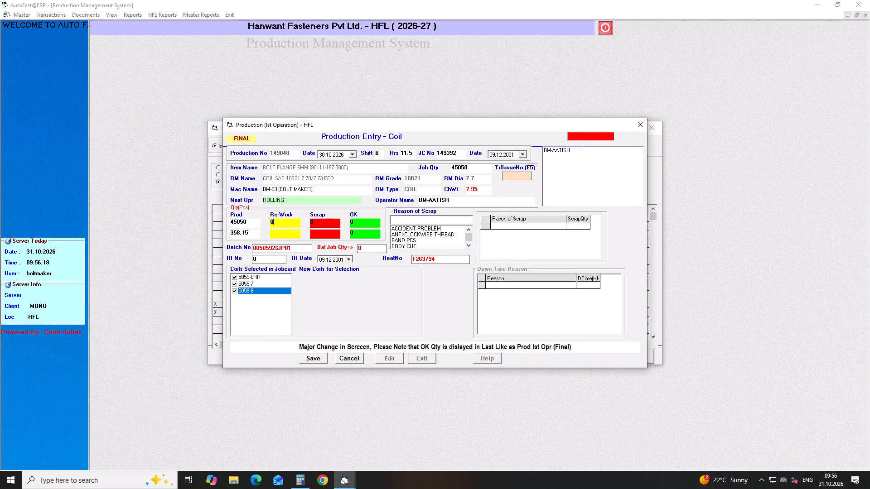
key(Return)
key(5)
key(Return)
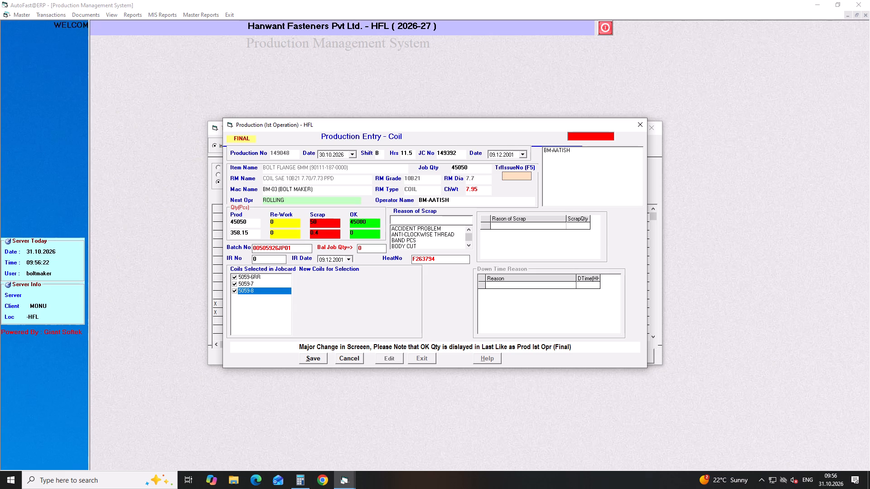
Add PUNCH BROKEN as the scrap reason with a scrap quantity of 50.
text(CU)
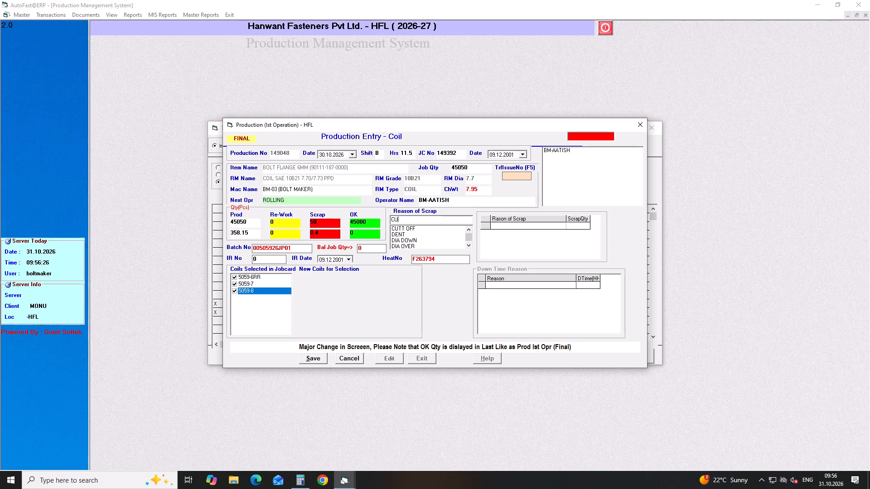
key(BackSpace)
key(BackSpace)
key(BackSpace)
text(PUN)
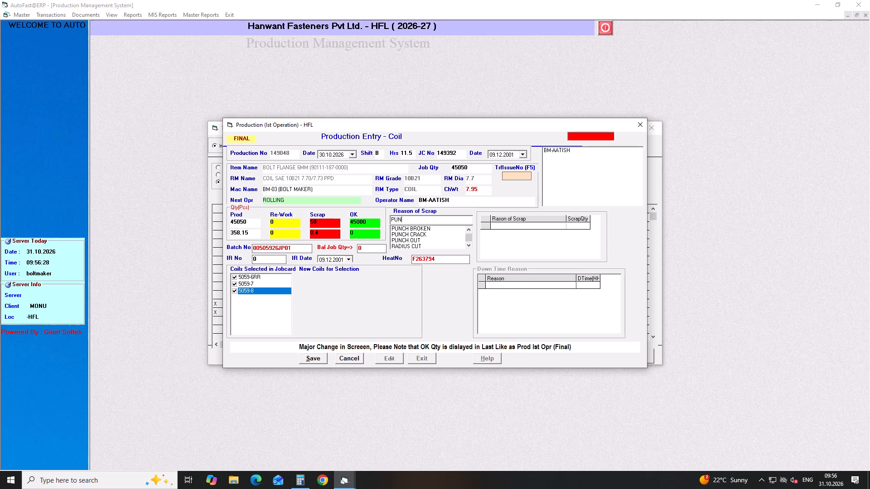
key(Down)
key(Return)
text(50)
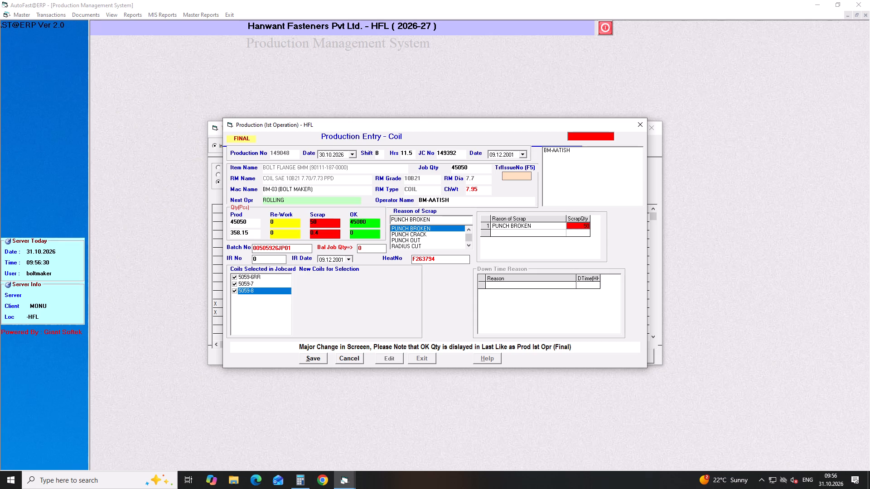
Enter IR number 01 with IR date 30.10.2026, save the final production entry and return to the pending inspection list.
click(262, 261)
key(1)
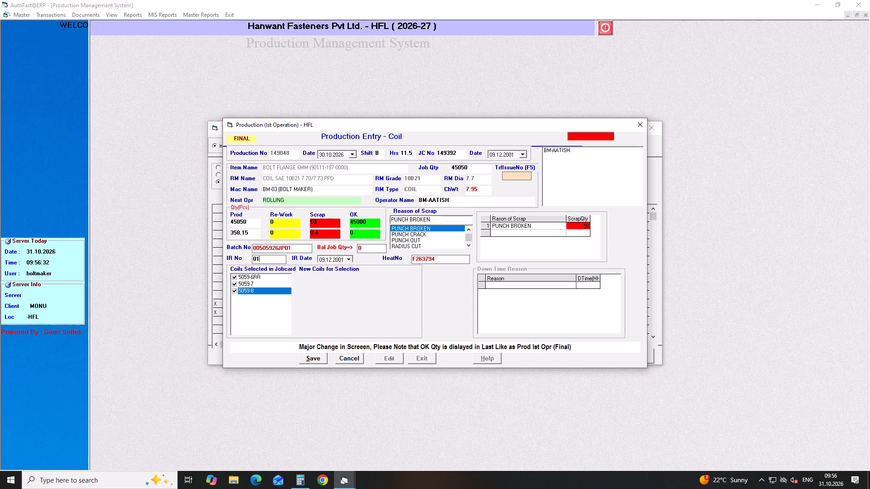
key(Return)
click(348, 260)
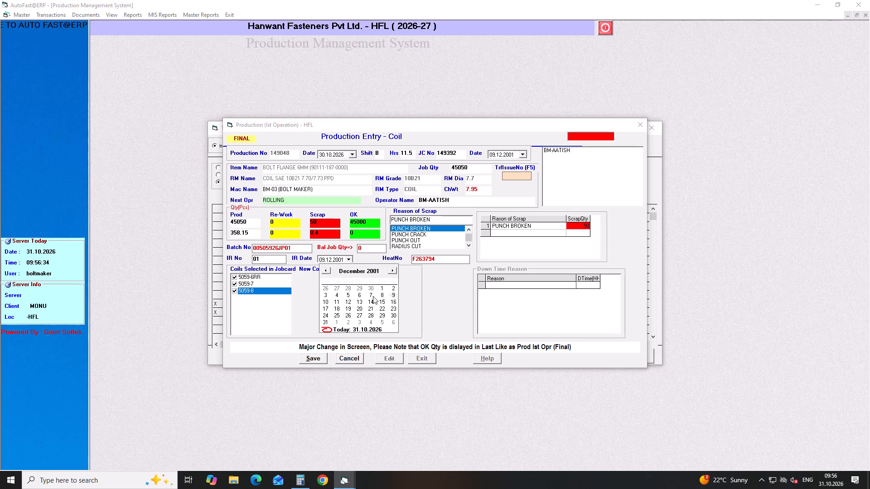
click(371, 329)
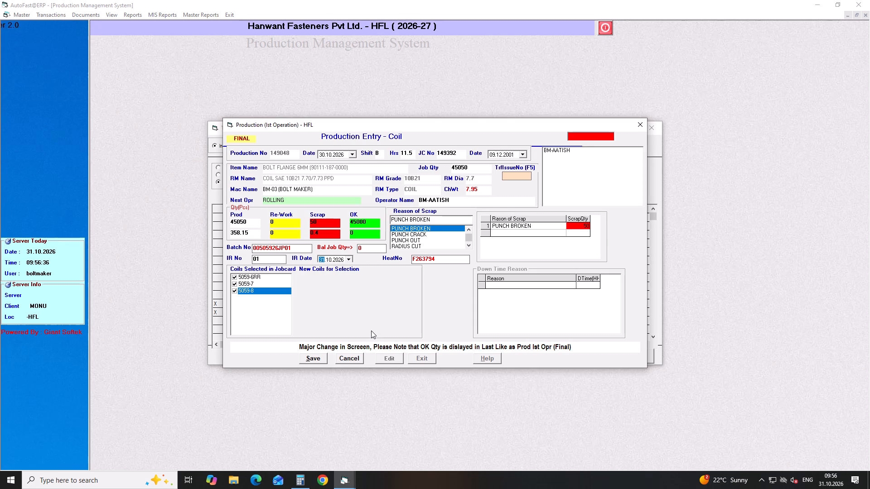
key(Down)
key(Return)
key(Return)
key(Return)
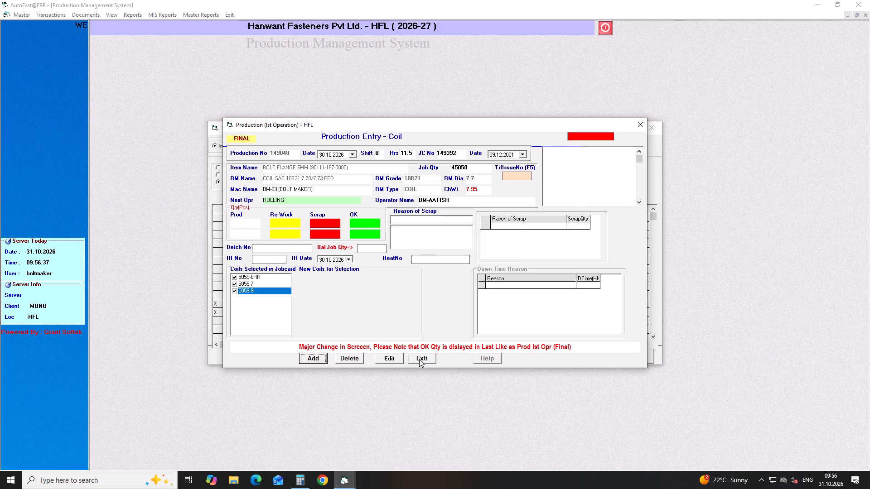
click(419, 359)
Edit the final entry of pending production 149049, setting the rework quantity to 0 and the scrap quantity to 20.
click(234, 321)
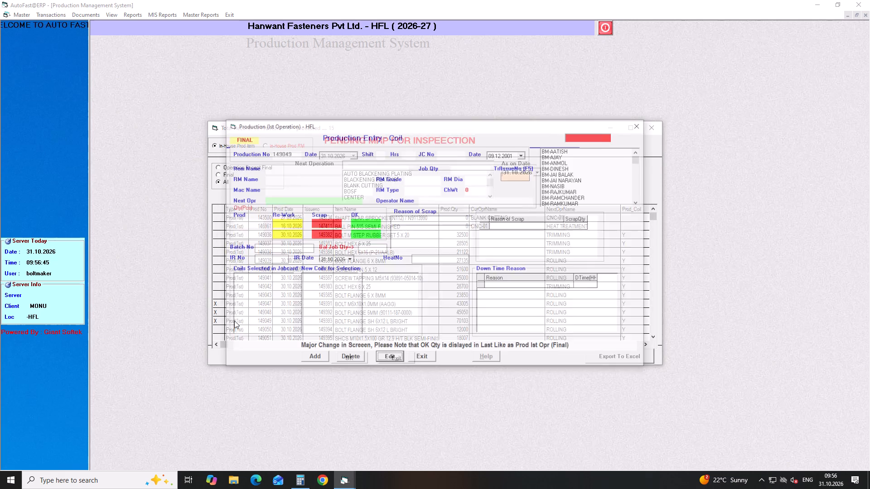
key(Return)
key(Return)
click(389, 359)
key(Return)
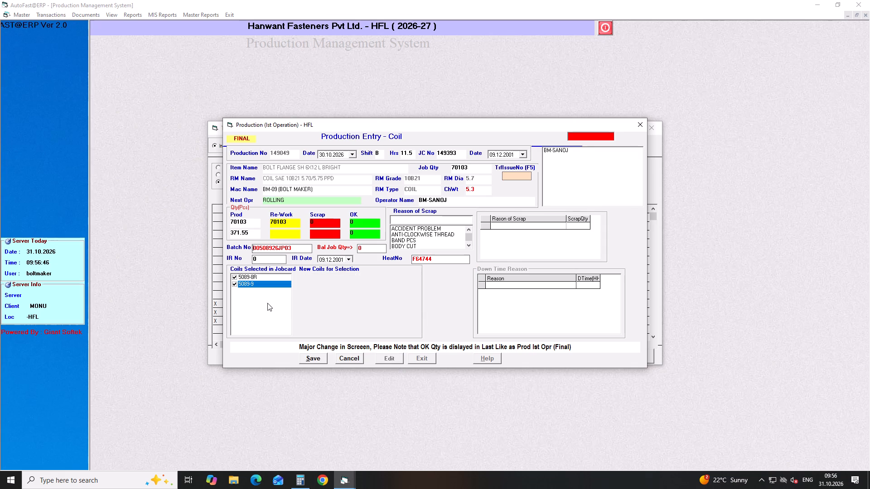
drag(292, 221, 206, 225)
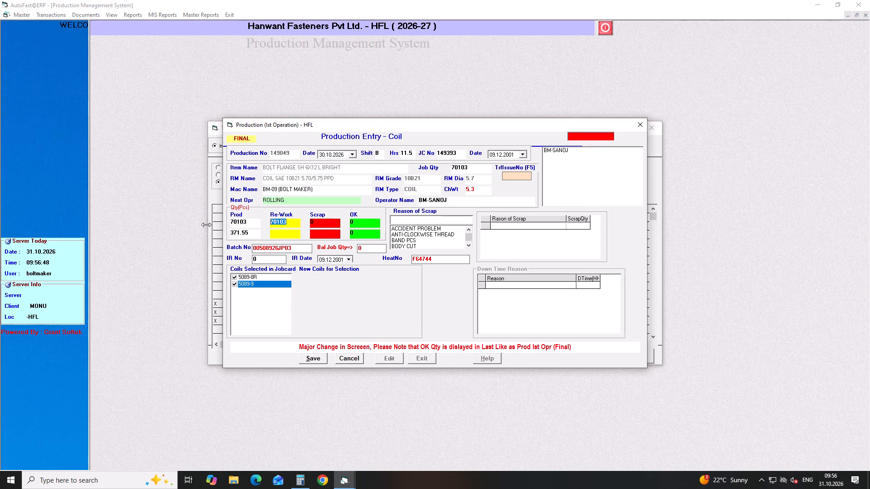
key(0)
key(Return)
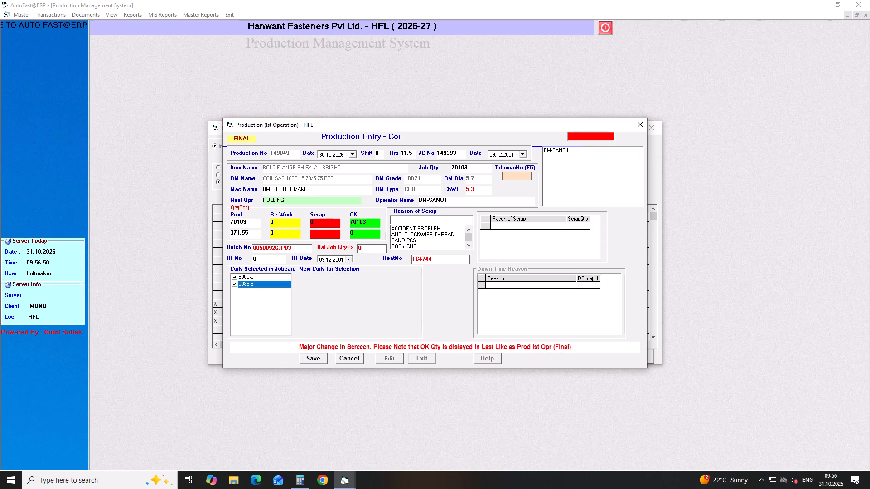
key(Delete)
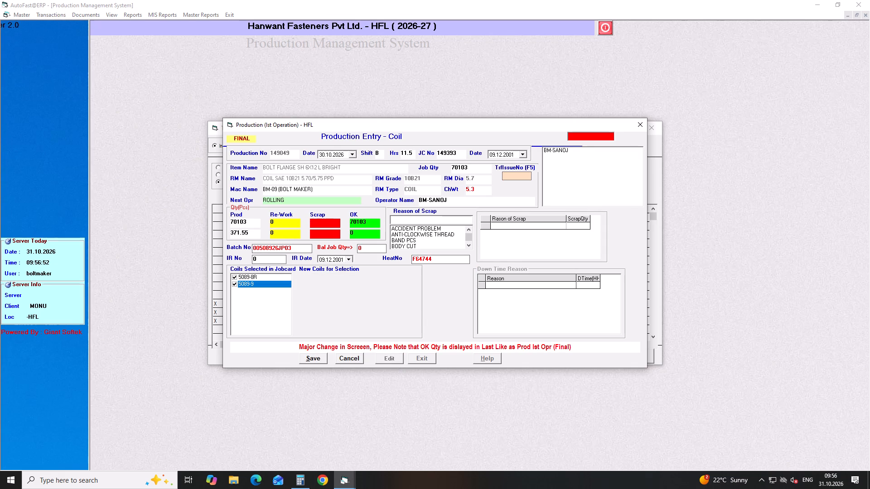
text(20)
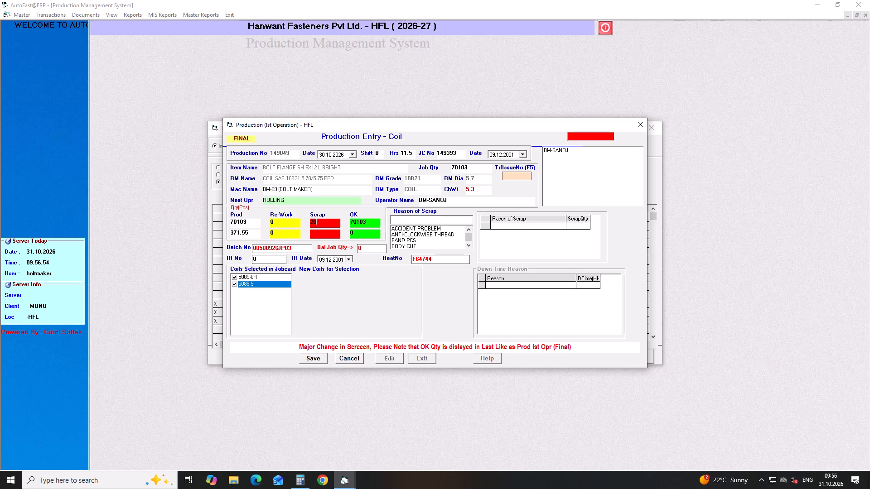
key(Return)
Add CUTT OFF as the scrap reason with a scrap quantity of 20.
text(CU)
key(Down)
key(Return)
text(20)
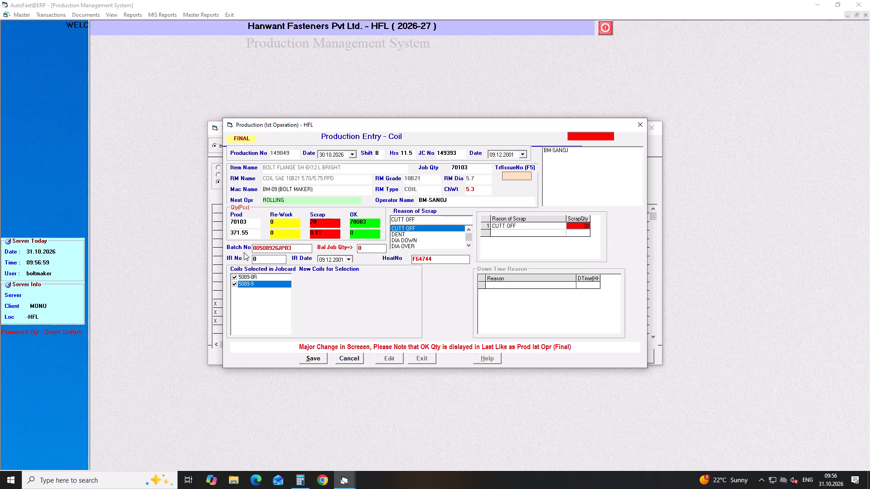
Enter IR number 01 with IR date 30.10.2026, save the final production entry and return to the pending inspection list.
click(271, 259)
key(1)
key(Return)
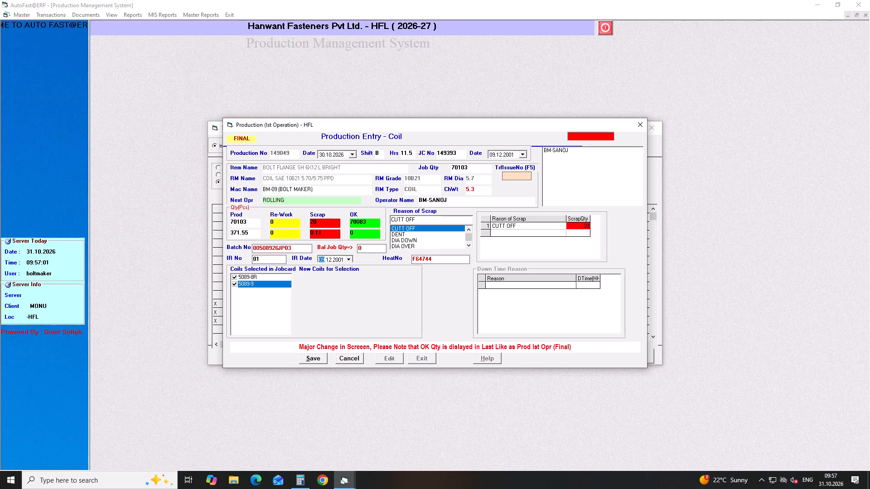
click(349, 260)
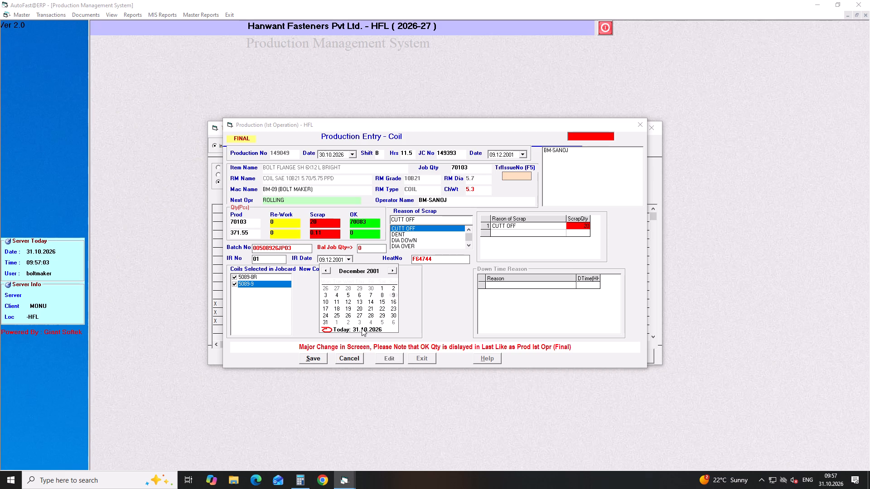
click(362, 328)
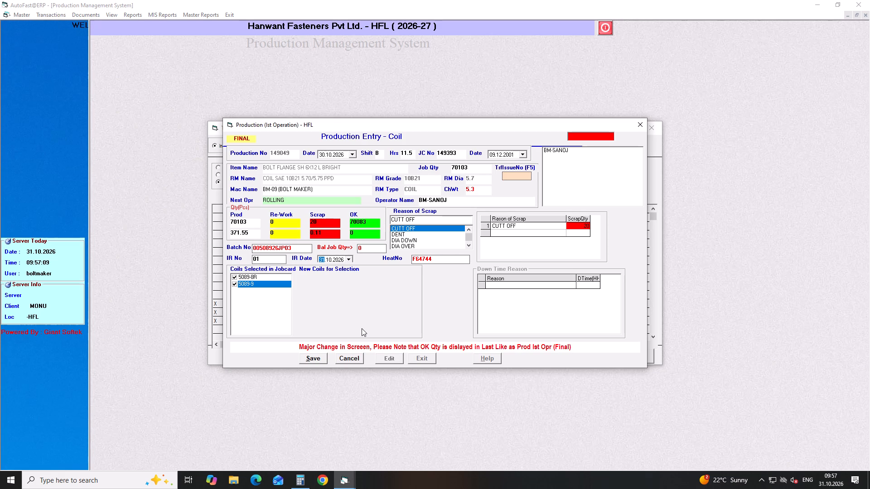
key(Down)
key(Return)
key(Return)
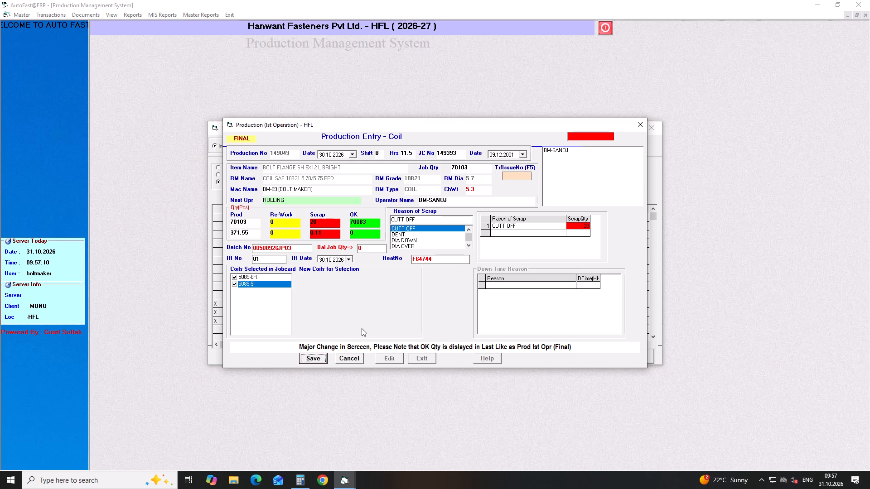
click(430, 359)
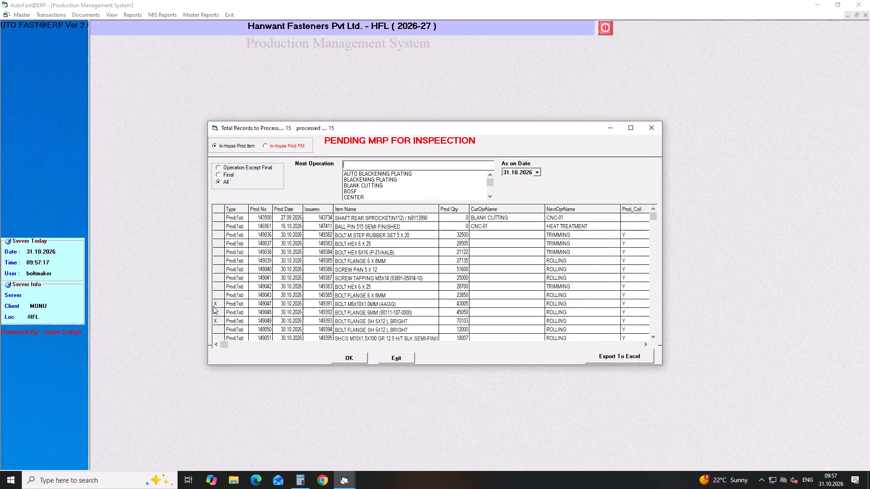
Edit the final entry of pending production 149050, setting the rework quantity to 0.
click(236, 329)
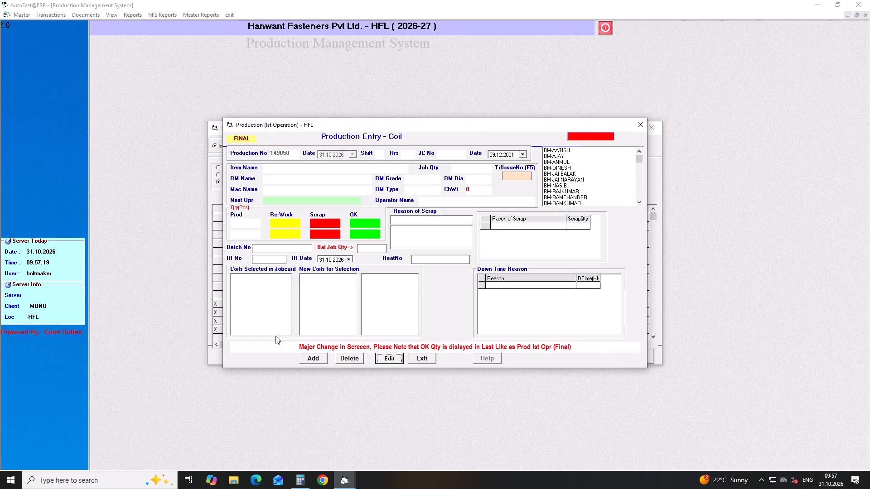
key(Return)
key(Return)
click(382, 361)
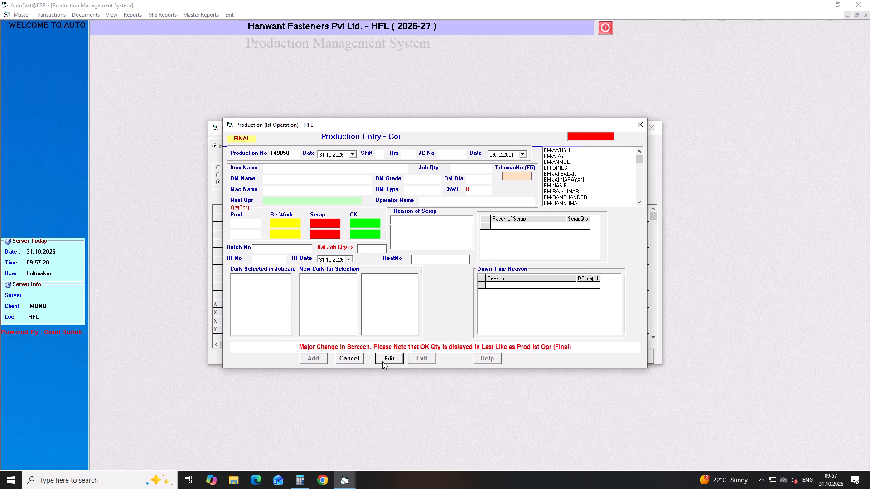
key(Return)
drag(290, 223, 201, 232)
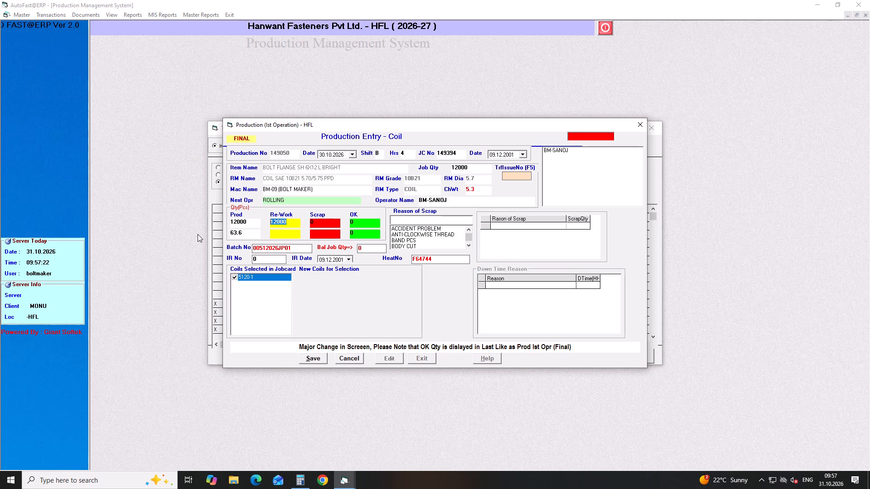
key(0)
key(Return)
key(Return)
key(Return)
key(Return)
Enter IR number 1 with IR date 30.10.2026, save the final production entry and return to the pending inspection list.
key(Delete)
key(1)
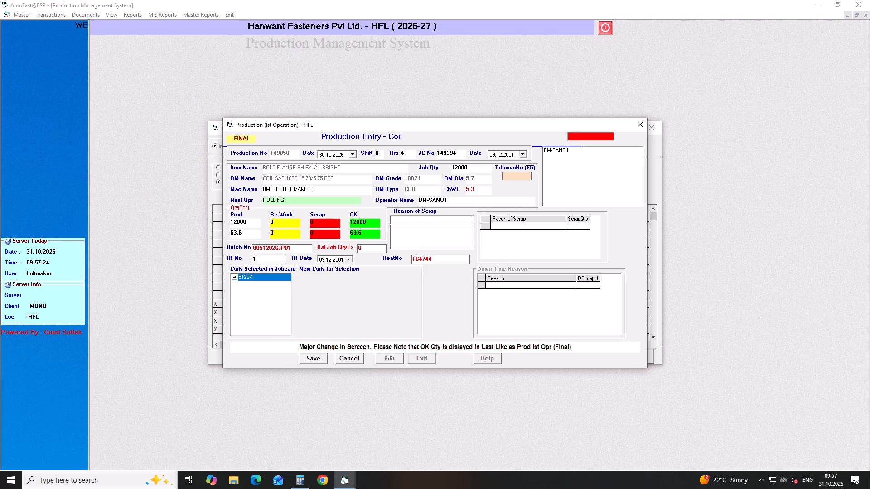
key(Return)
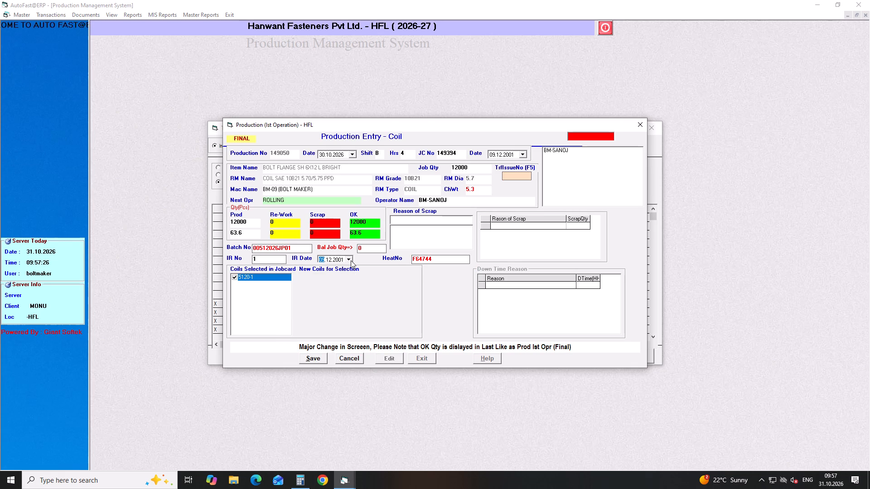
click(351, 260)
click(357, 328)
key(Down)
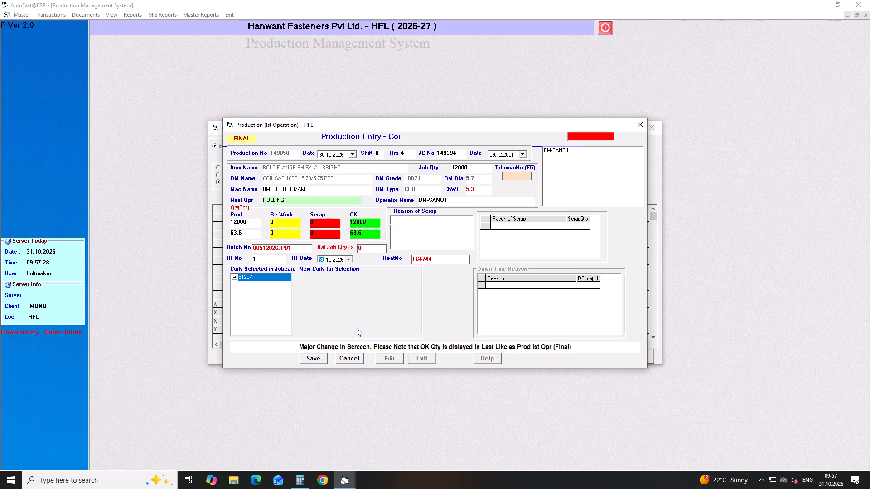
key(Return)
key(Return)
key(Return)
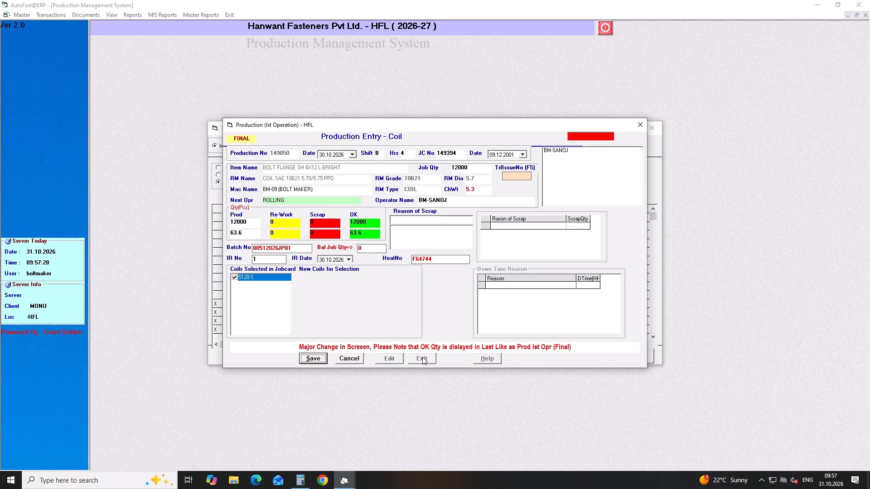
click(422, 357)
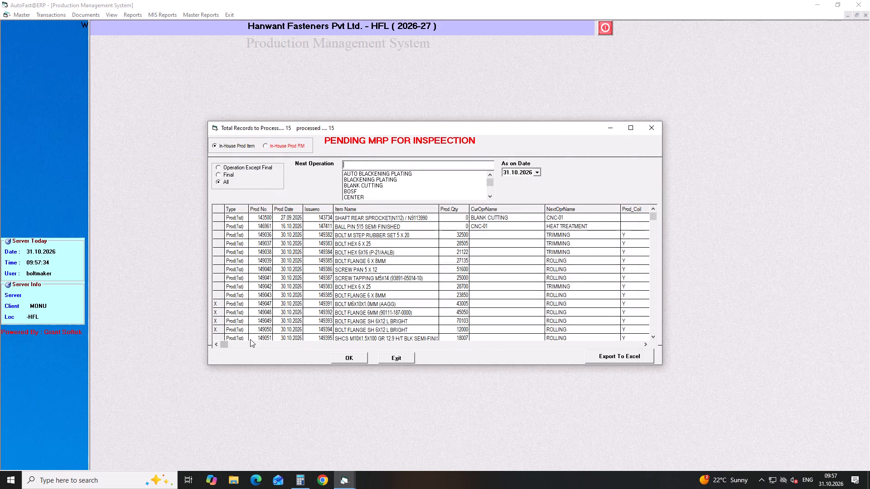
Edit the final entry of pending production 149051, setting the rework quantity to 0.
click(270, 338)
key(Return)
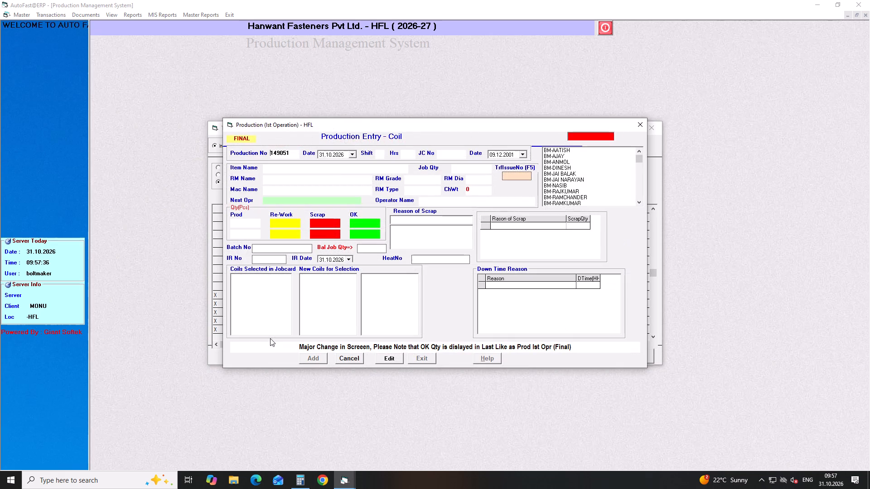
key(Return)
click(387, 353)
key(Return)
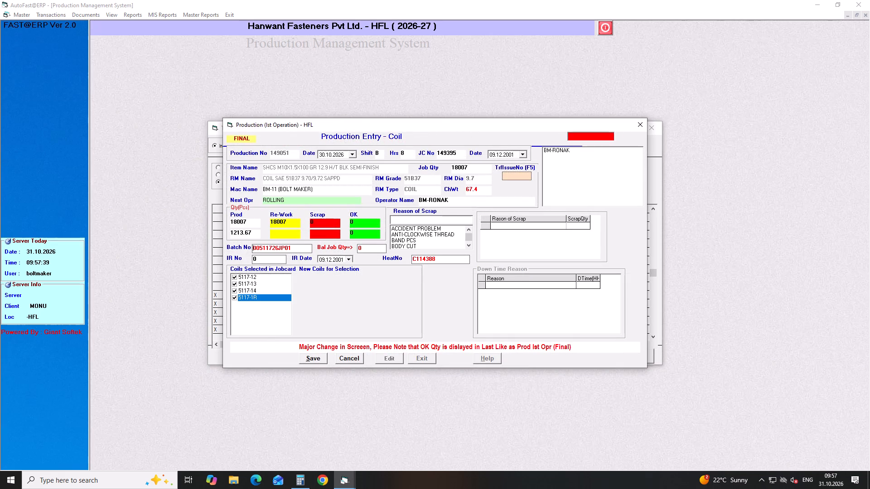
drag(289, 222, 229, 223)
key(0)
key(Return)
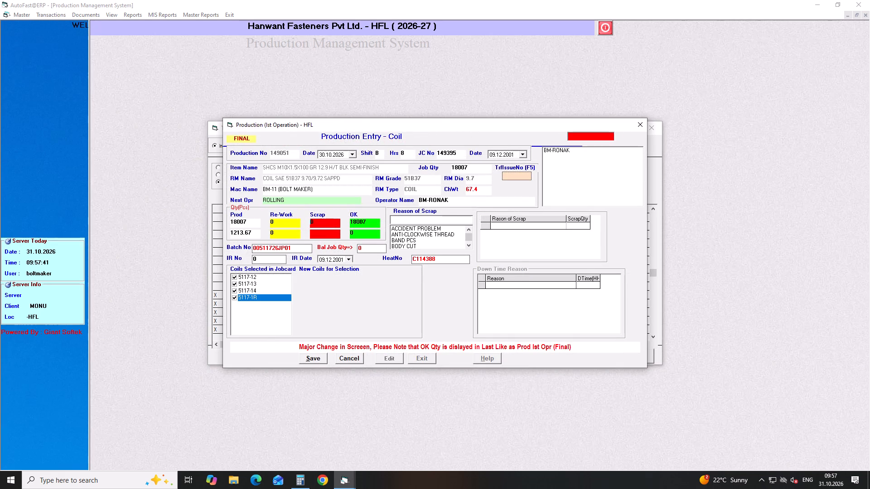
Set the scrap quantity to 7 and add CUTT OFF as the scrap reason with a scrap quantity of 7.
key(Delete)
key(7)
key(Return)
text(CU)
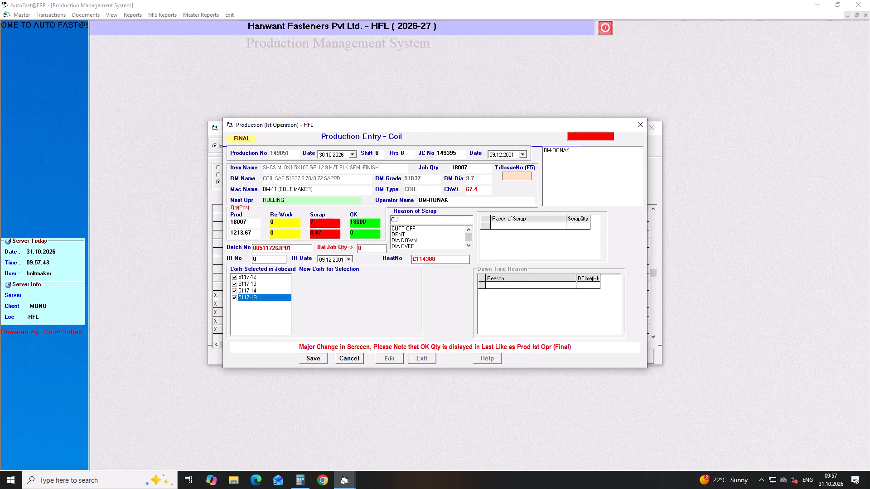
key(Down)
key(Return)
key(7)
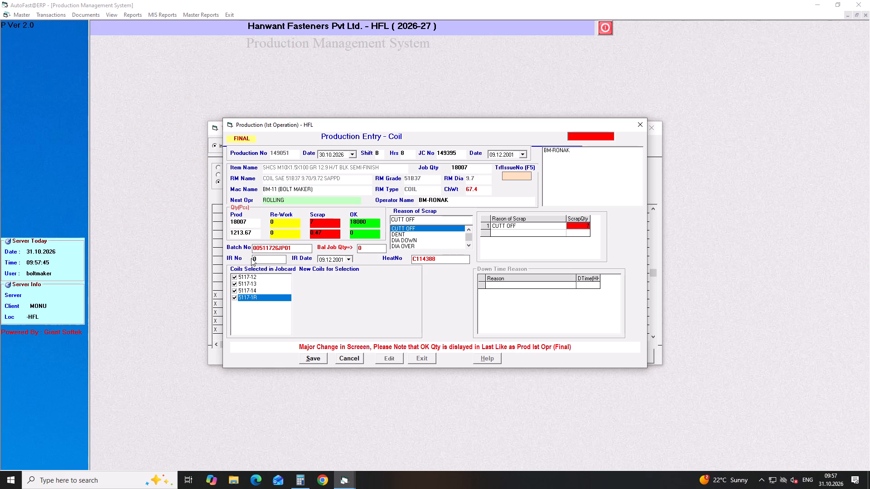
Enter IR number 01 with IR date 30.10.2026, save the final production entry and close the pending inspection list.
click(261, 259)
key(1)
key(Return)
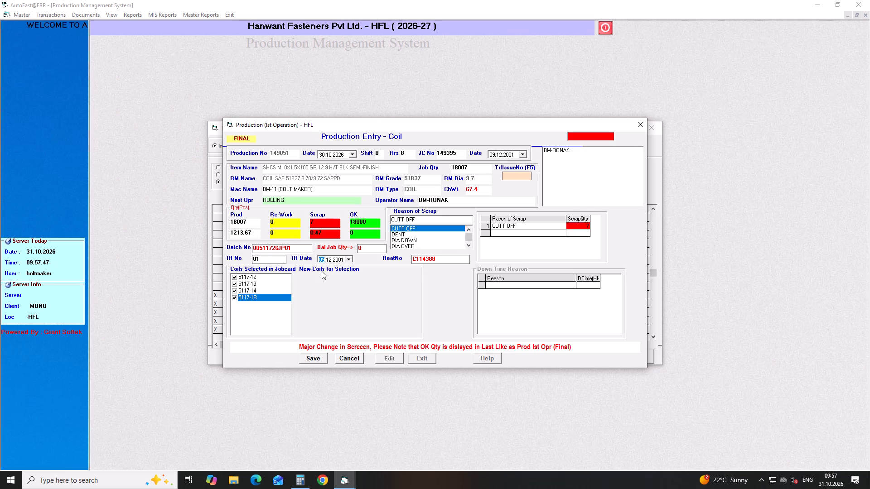
click(351, 259)
click(363, 330)
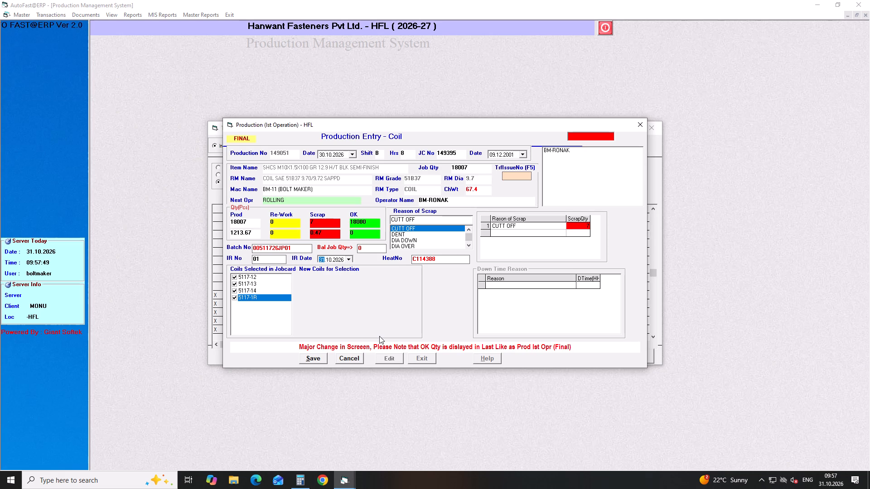
key(Down)
key(Return)
key(Return)
key(Return)
key(Return)
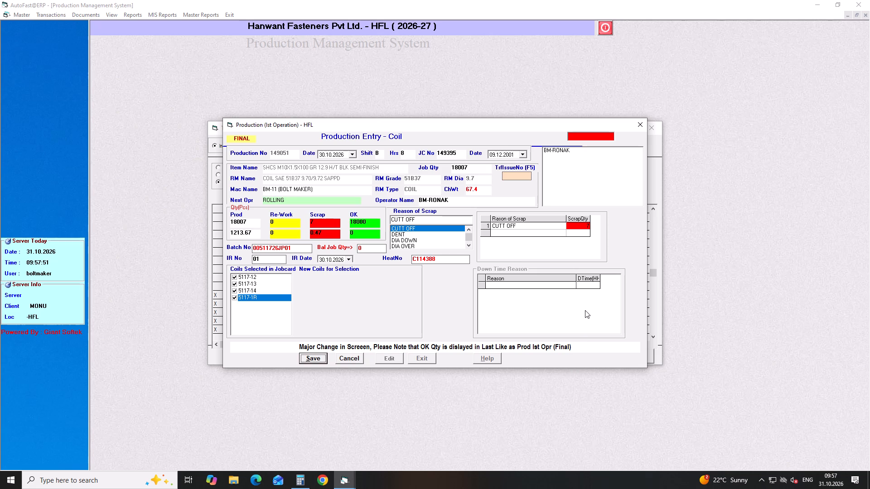
click(424, 362)
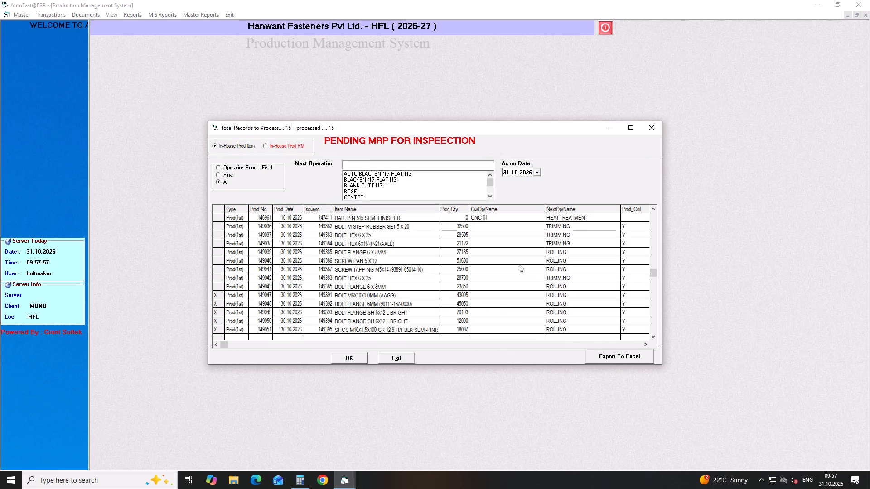
click(646, 124)
Open the first-operation coil job card form and load job card 149391 for closing with Planning Changed as the reason.
click(52, 16)
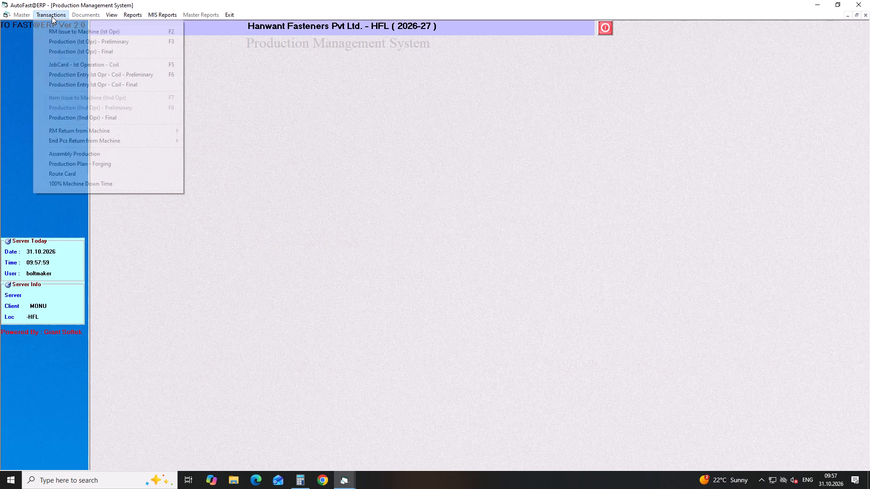
click(82, 67)
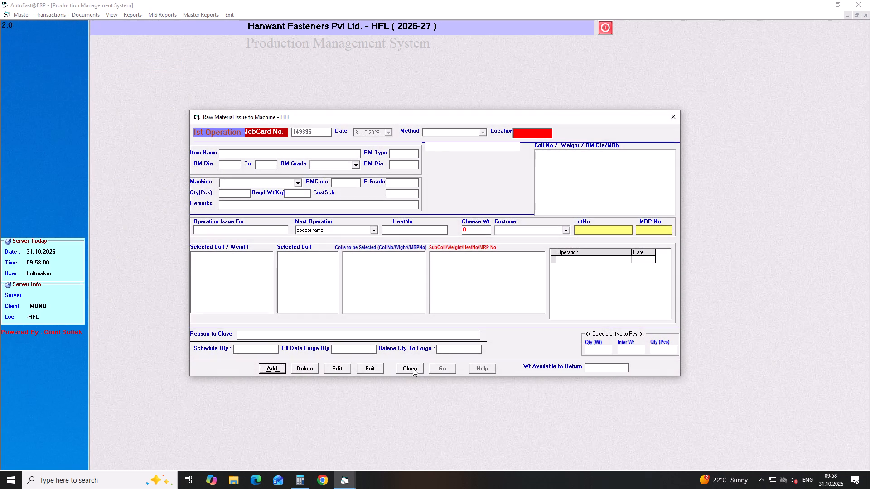
click(413, 368)
click(488, 334)
click(311, 132)
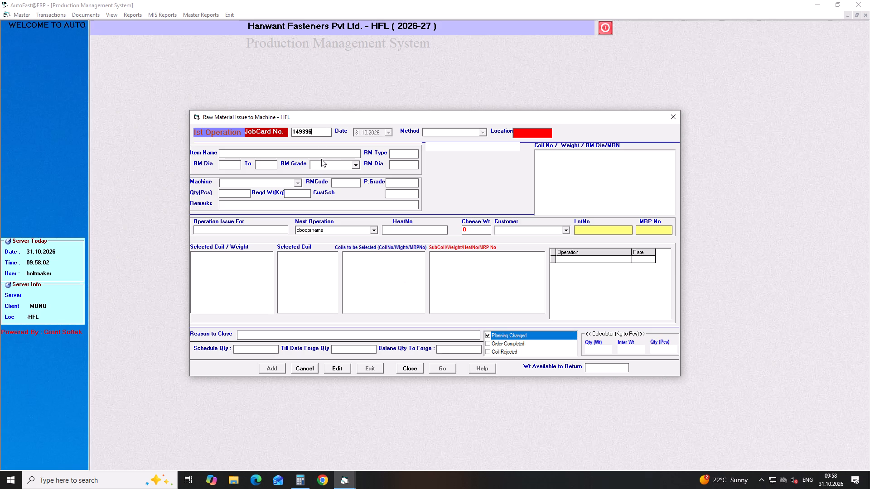
key(BackSpace)
key(1)
key(Return)
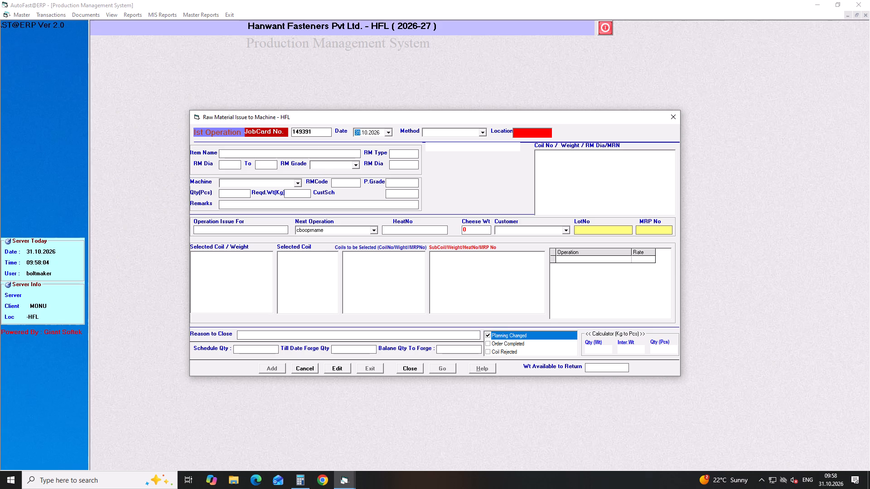
click(405, 370)
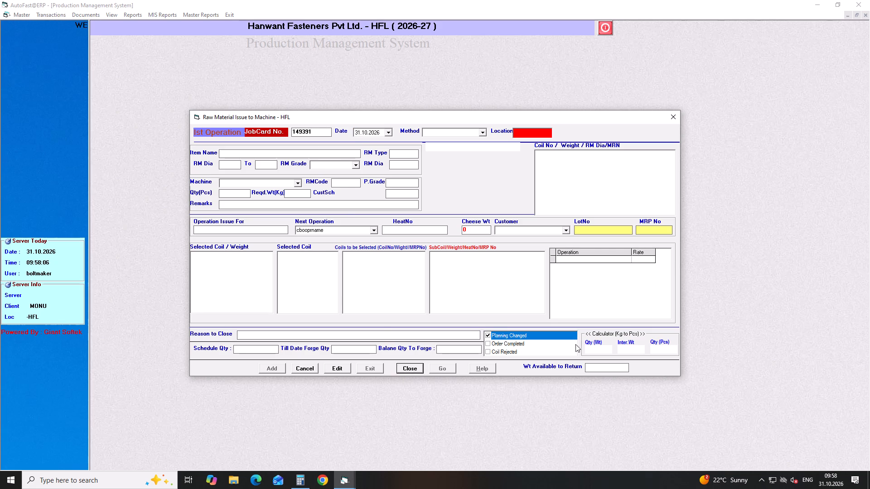
Enter a return weight of 75.57 for coil 4966-6R and close job card 149391.
click(613, 262)
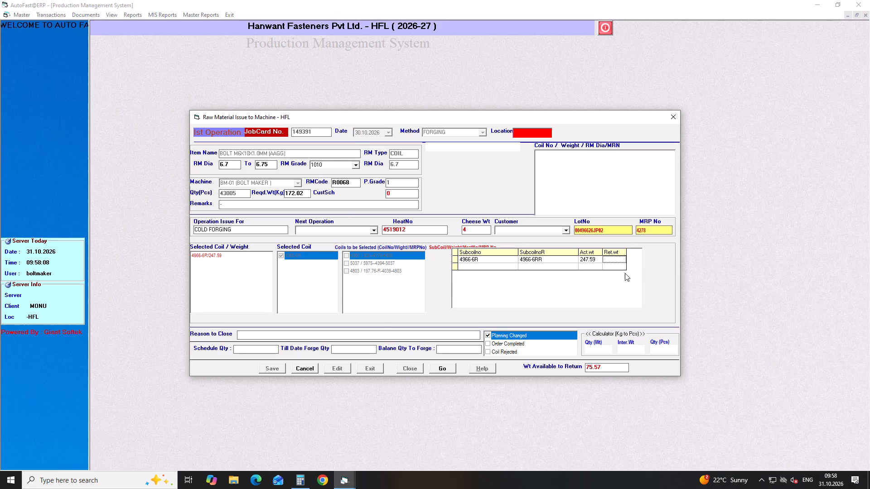
text(75.57)
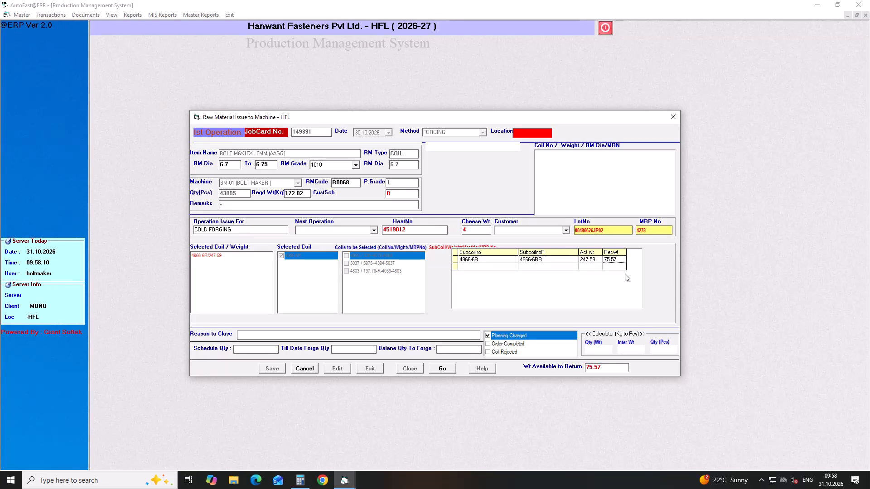
click(443, 366)
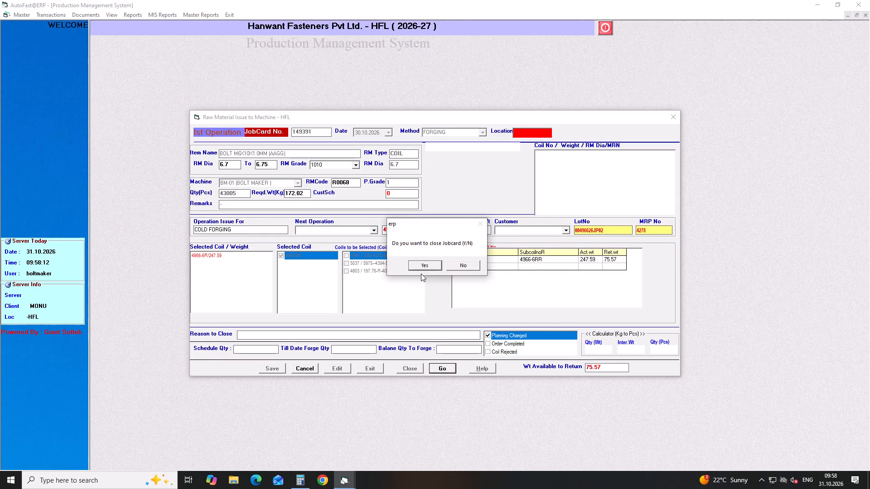
click(424, 266)
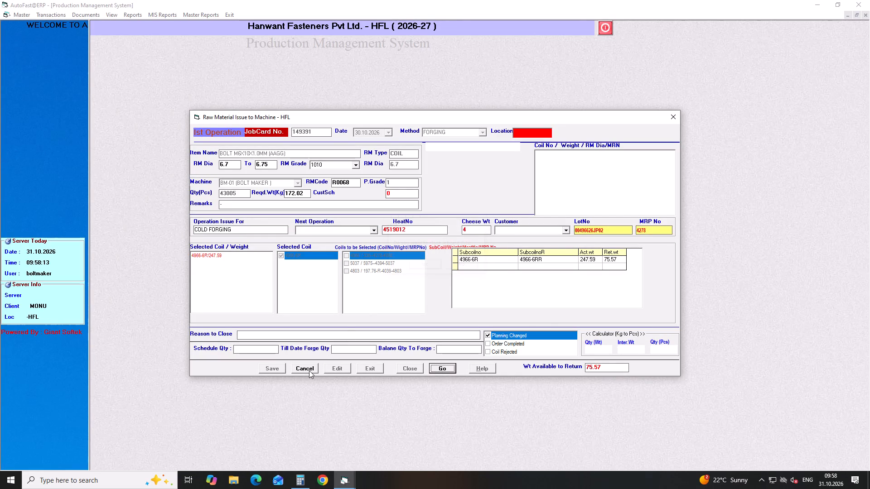
click(309, 370)
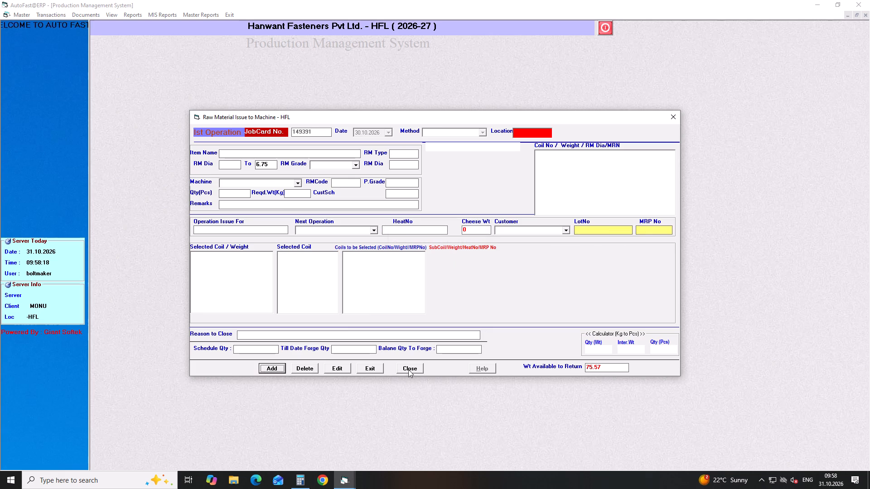
Close job card 149392 with a return weight of 291.85 for coil 5059-8, keeping Planning Changed as the reason.
click(415, 365)
key(BackSpace)
key(2)
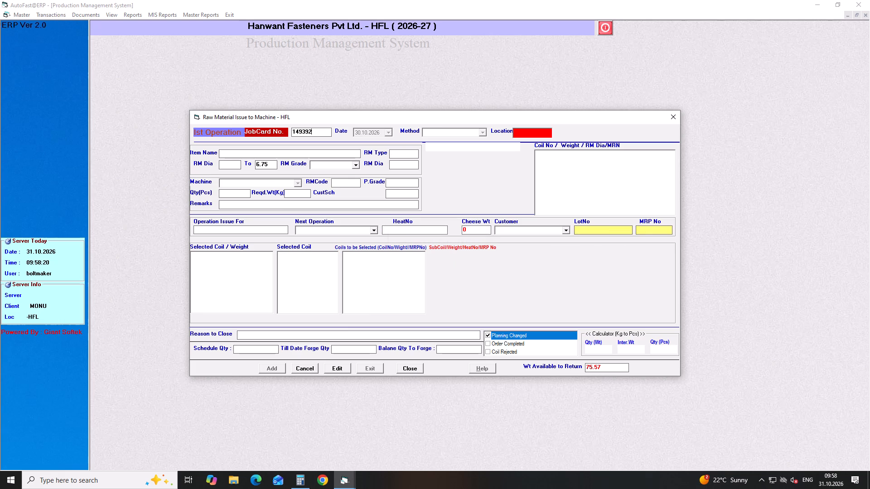
key(Return)
click(415, 365)
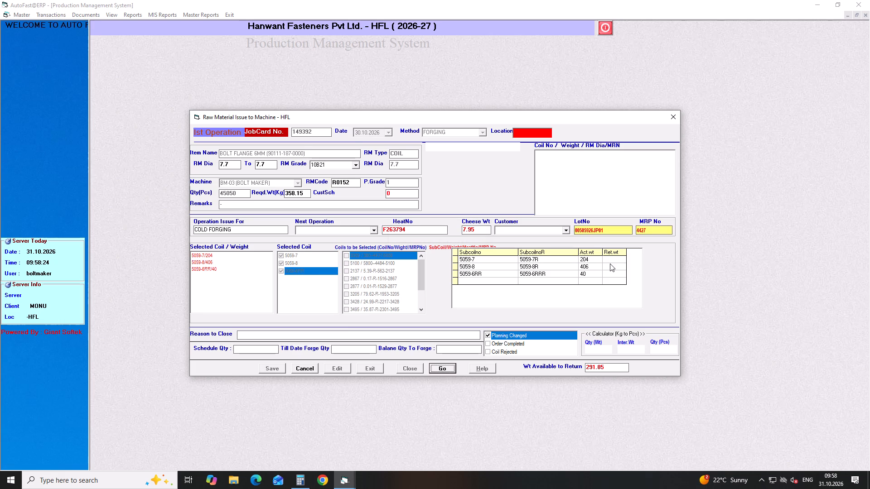
click(610, 268)
text(291.)
text(85)
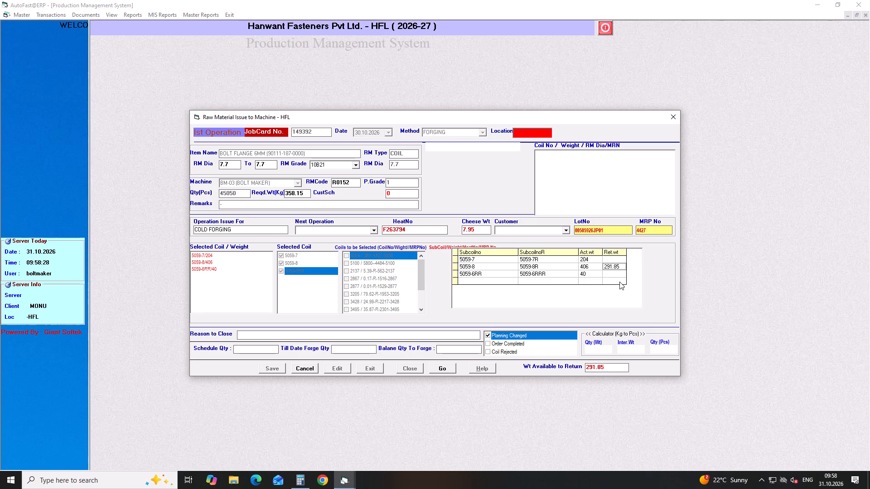
click(444, 365)
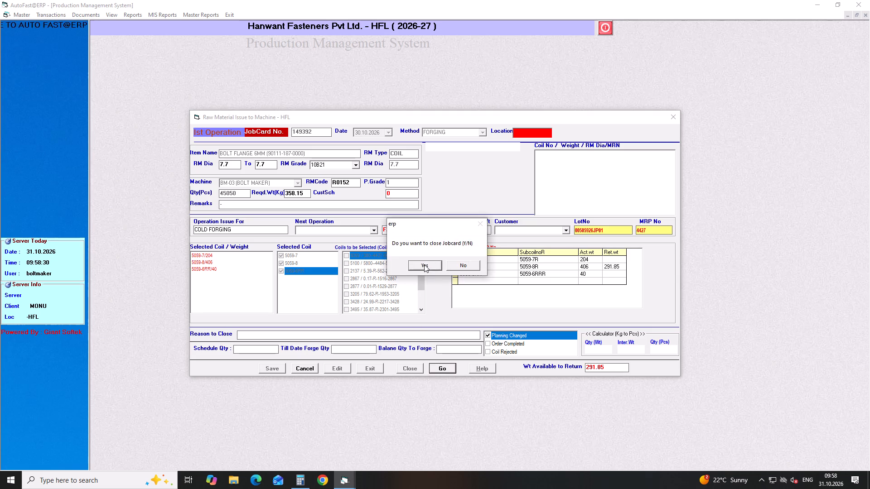
click(424, 264)
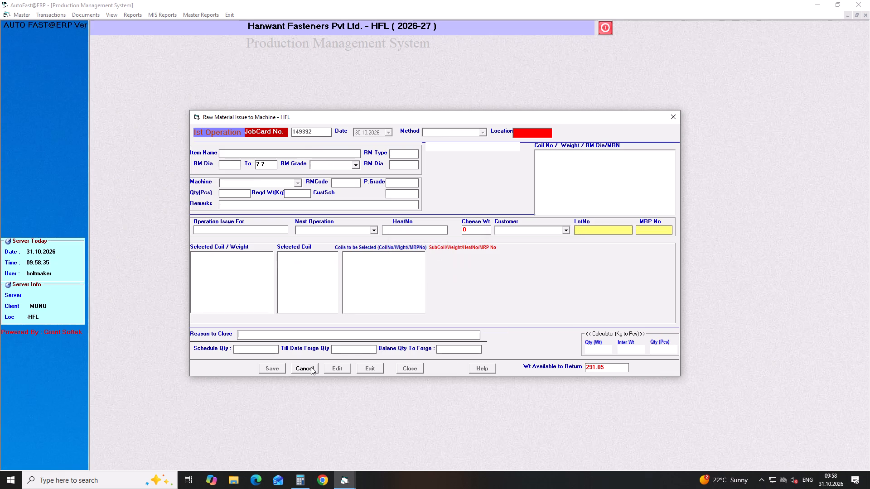
click(311, 367)
Load job card 149393 for closing, check its weight available to return and leave it without closing.
click(409, 368)
key(BackSpace)
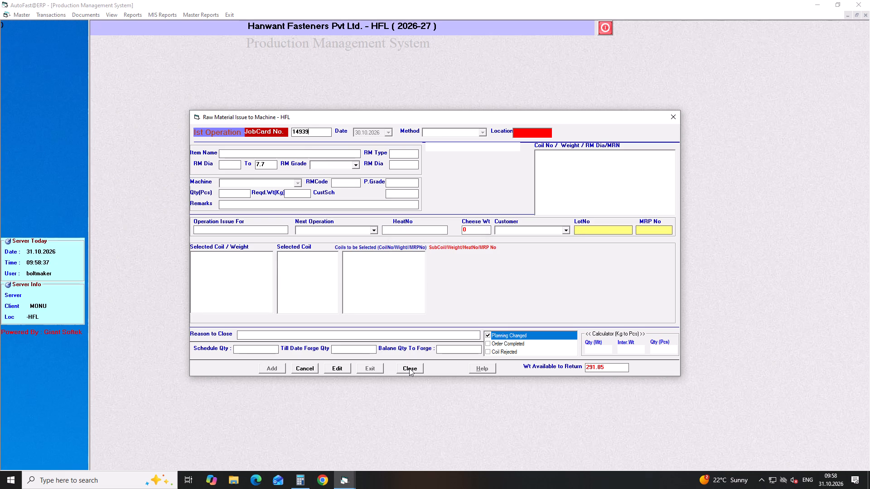
key(3)
key(Return)
click(410, 368)
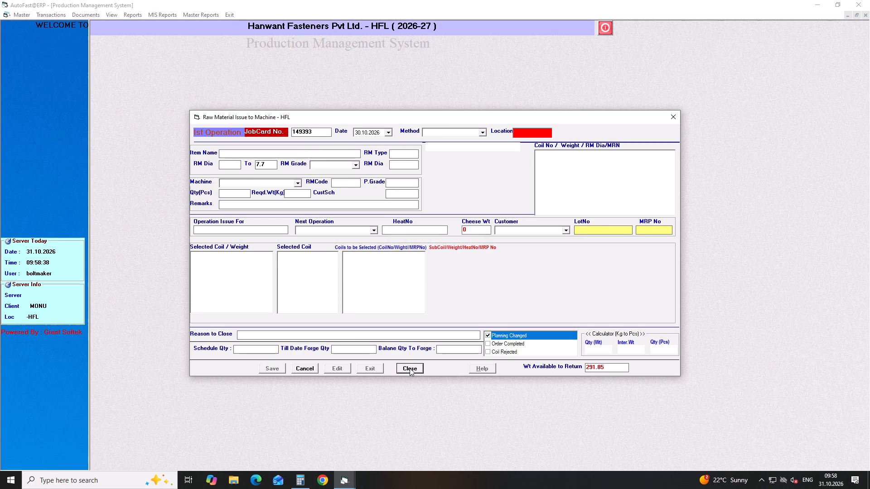
click(313, 369)
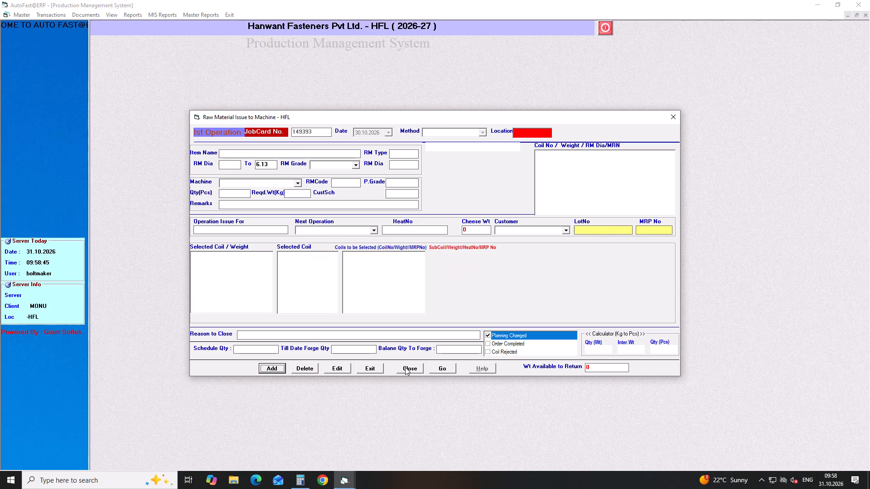
Close job card 149394 with a return weight of 226.4 for coil 5120-1, keeping Planning Changed as the reason.
click(405, 367)
key(BackSpace)
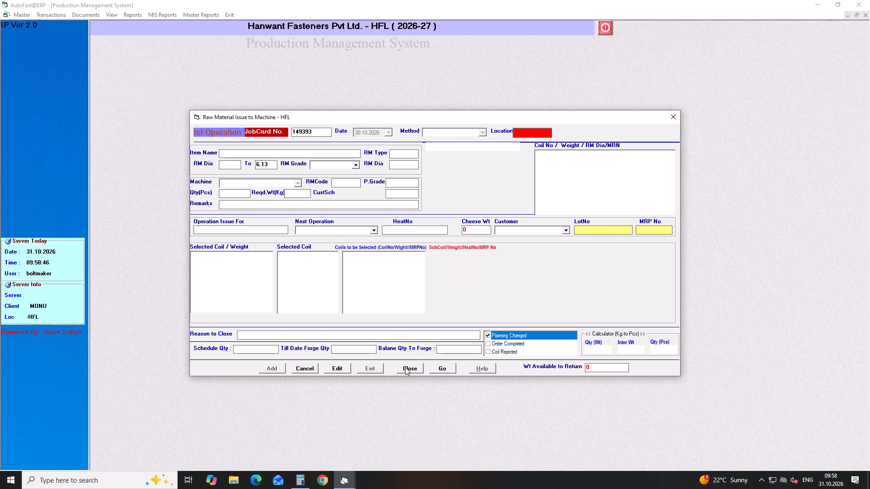
key(4)
key(Return)
click(405, 367)
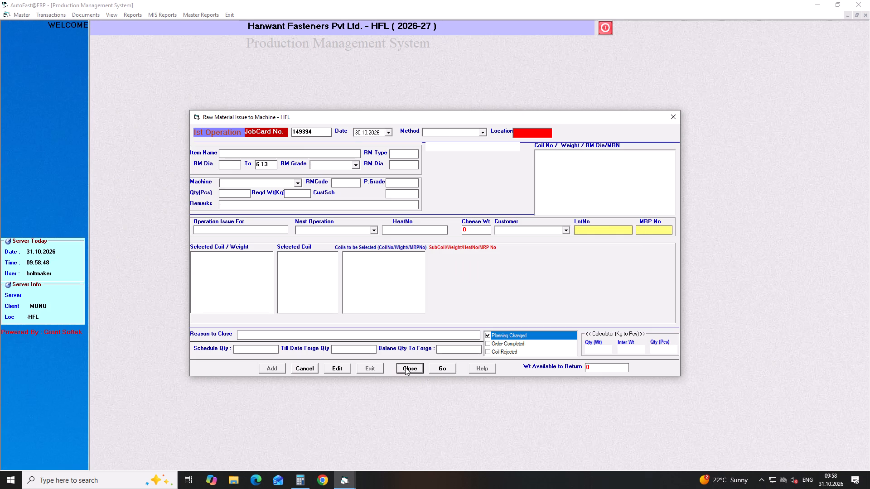
click(611, 259)
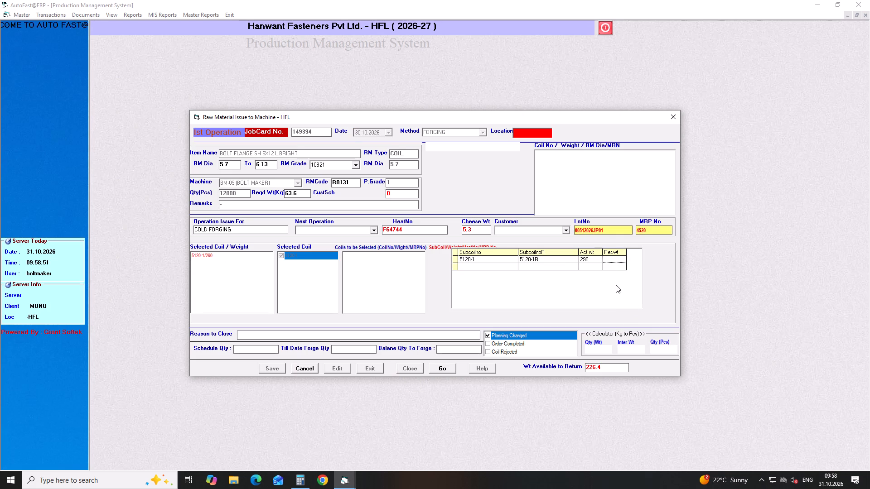
text(226.4)
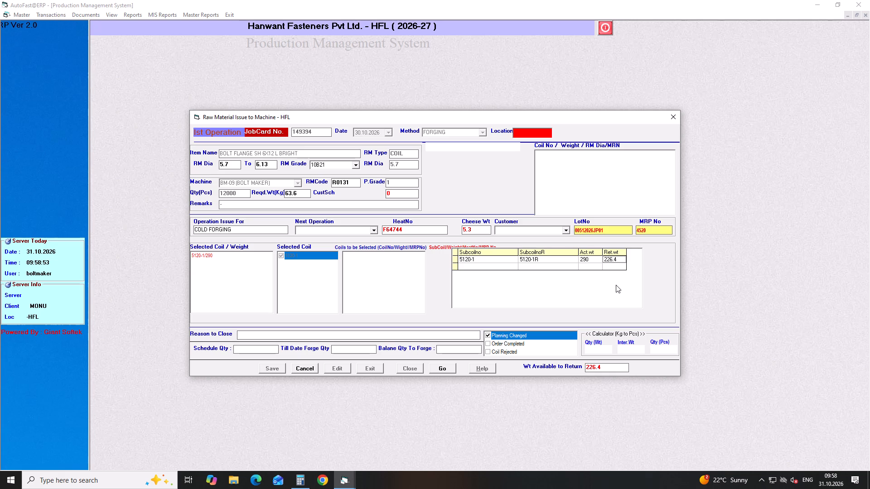
click(445, 364)
click(426, 265)
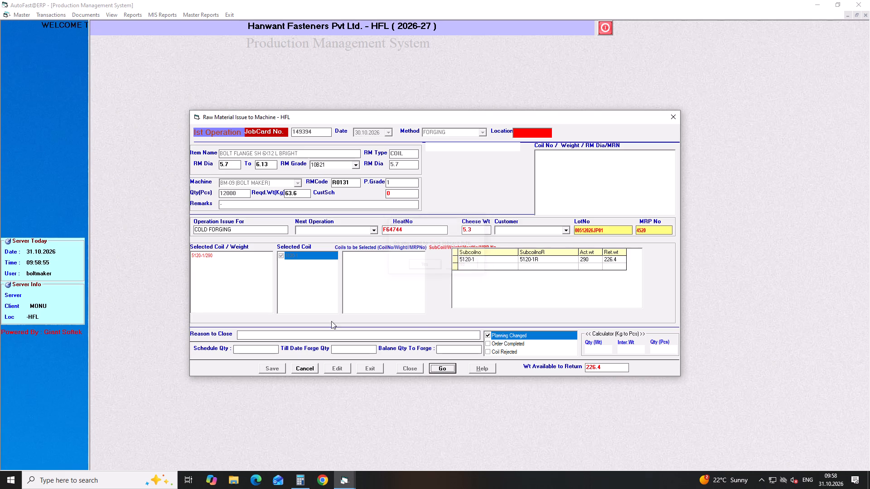
click(300, 369)
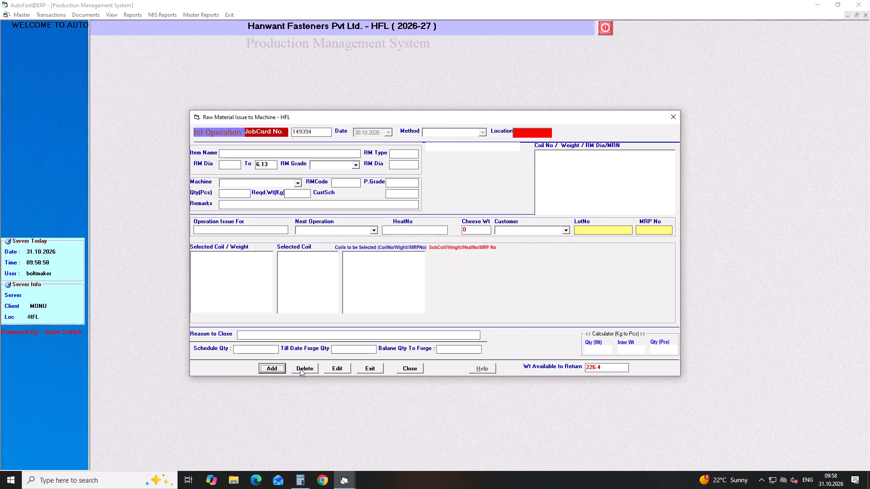
Close job card 149395 with a return weight of 353.62 for coil 5117-12, keeping Planning Changed as the reason.
click(408, 369)
key(BackSpace)
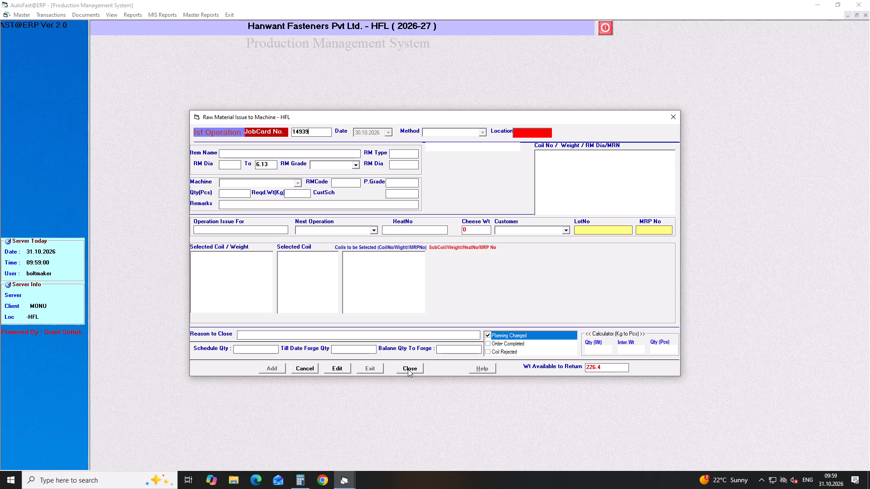
key(5)
key(Return)
scroll(408, 369, up, 1)
click(408, 369)
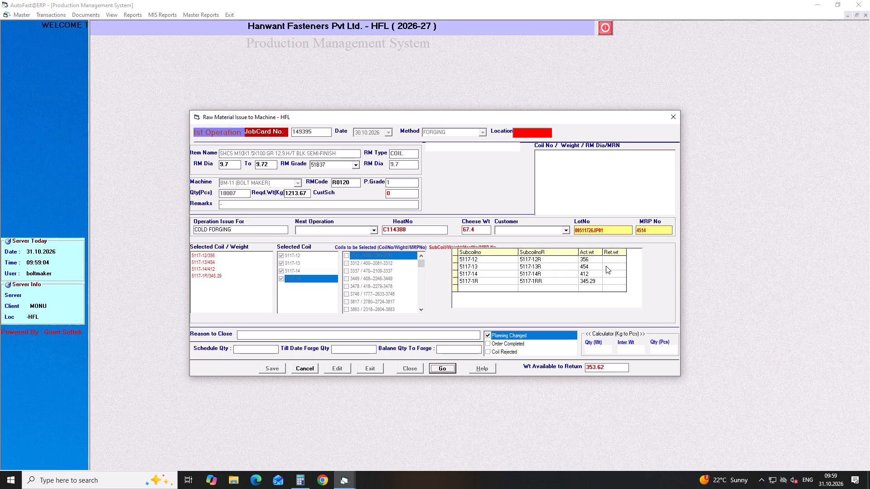
click(605, 259)
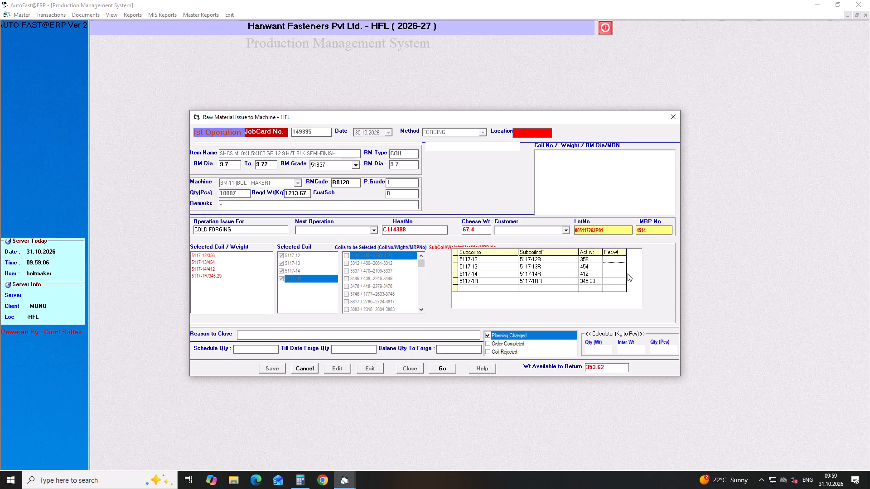
text(353.62)
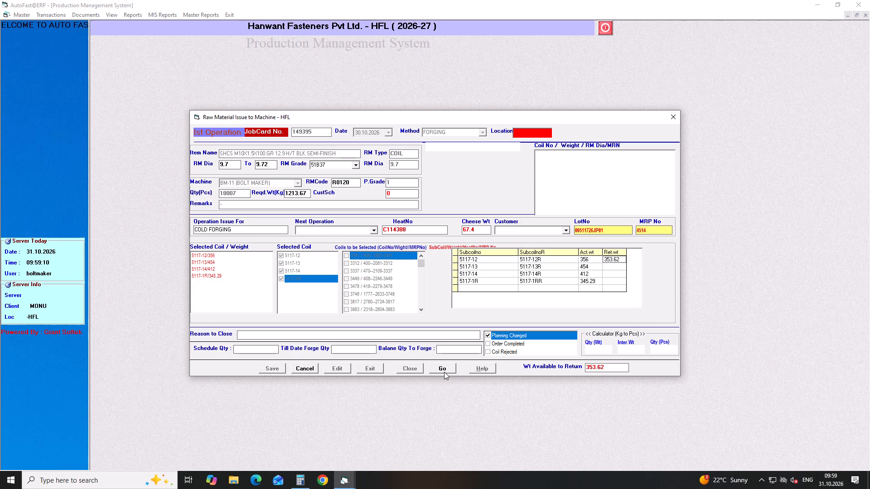
click(443, 367)
click(420, 265)
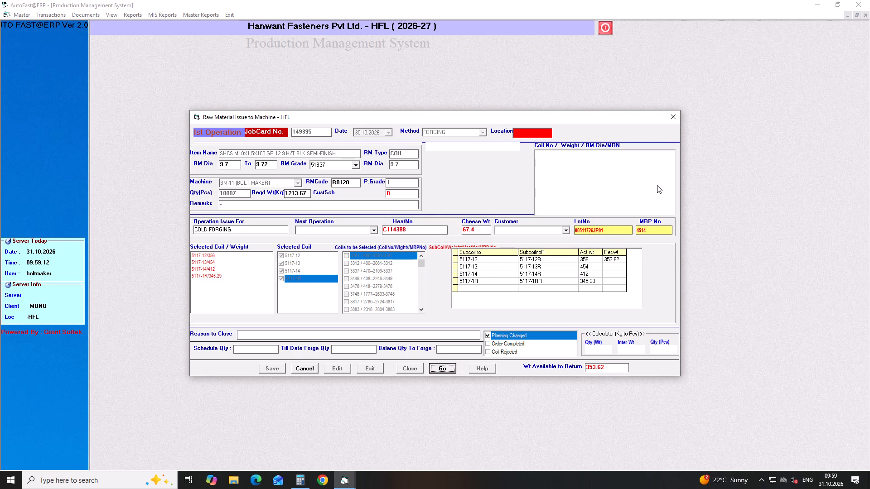
click(671, 119)
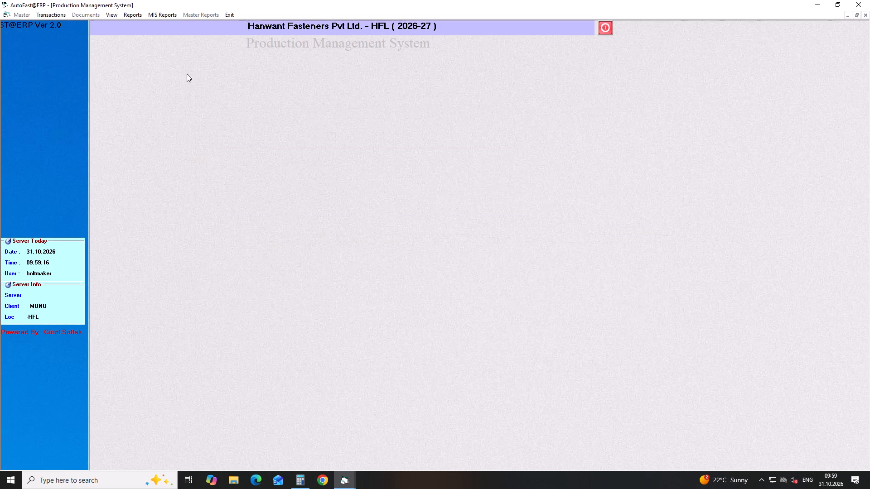
Run the concise first-operation job card status report for pending cards from 27.10.2026 to 31.10.2026 and review it.
click(125, 17)
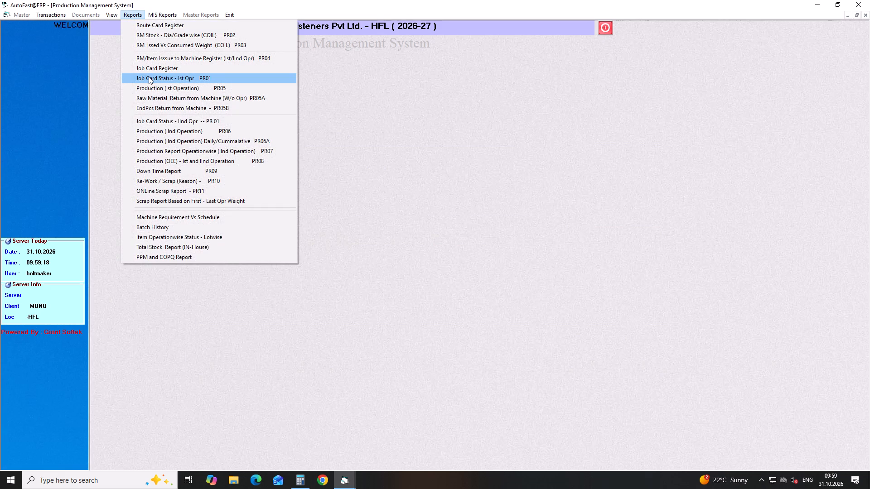
click(149, 77)
click(343, 217)
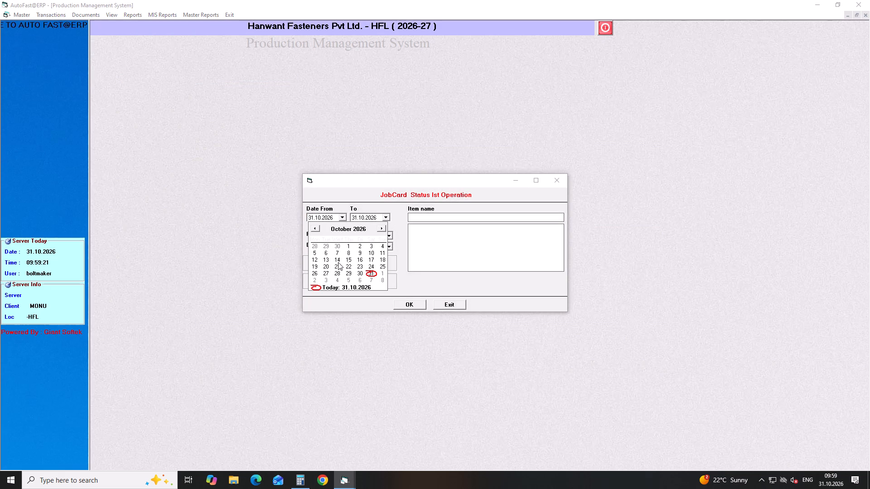
click(326, 273)
click(359, 278)
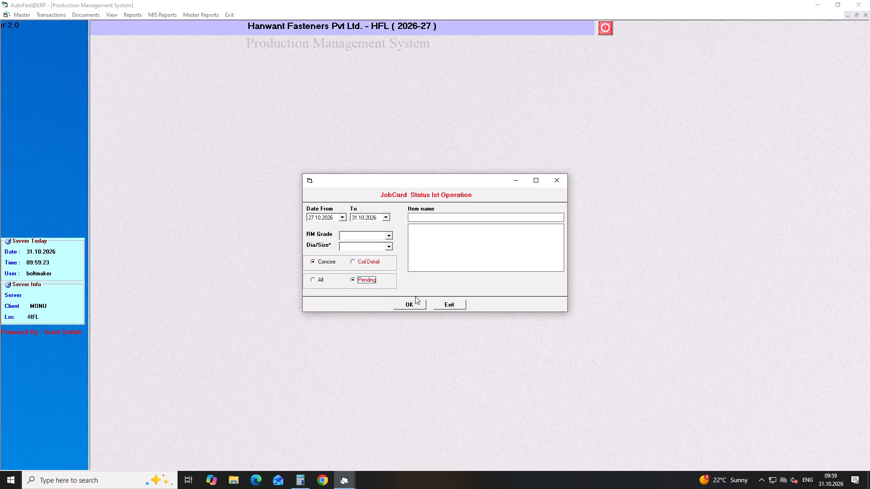
click(411, 302)
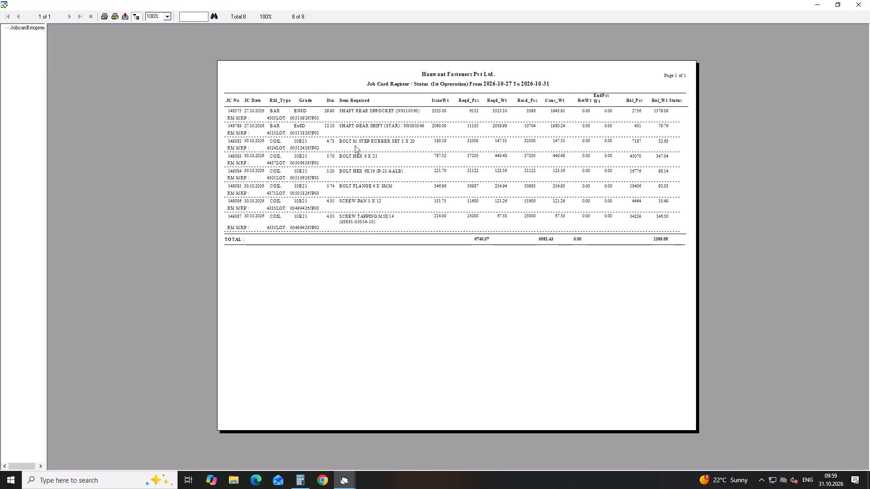
click(864, 2)
click(565, 180)
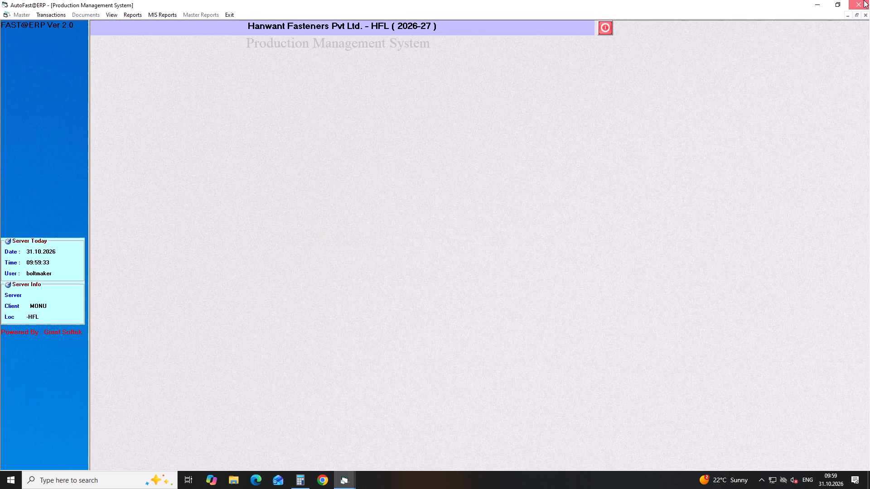
Close the boltmaker session, switch to the ERP window of user system and go to its Job Work Management module.
click(864, 0)
click(352, 485)
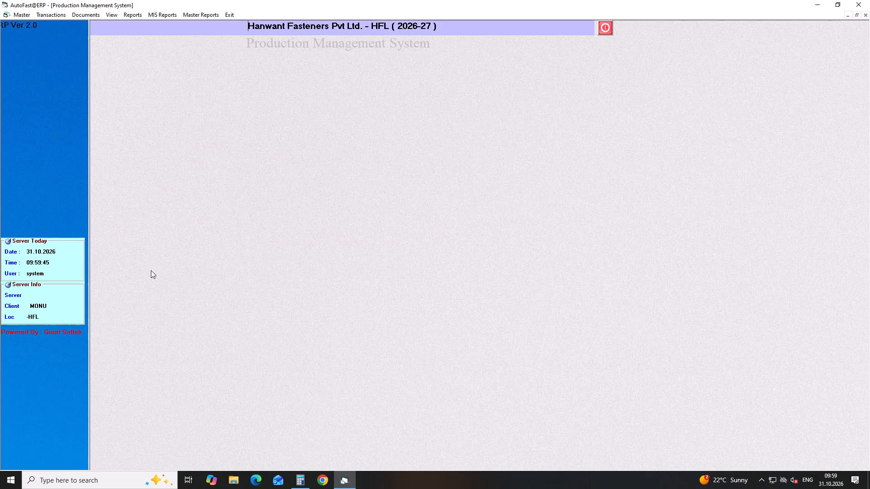
click(232, 14)
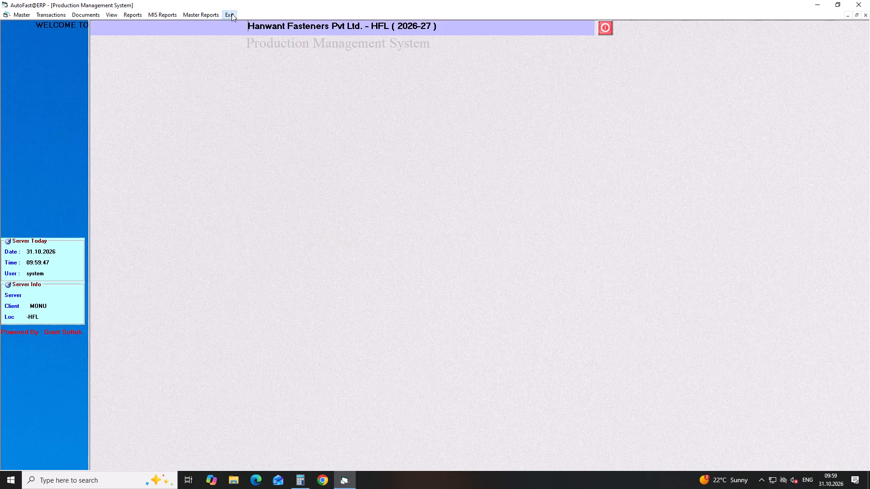
click(329, 209)
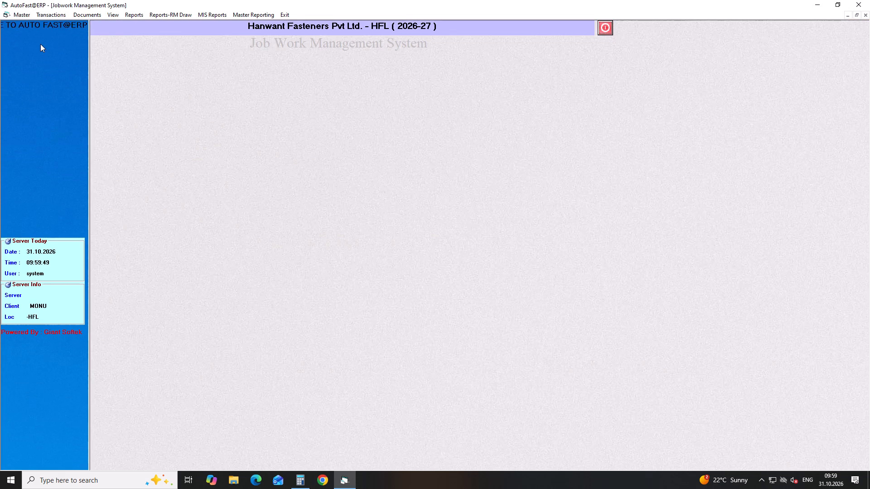
Look up the item BOLT HEX 6X16 (P-21/AALB) in Item Master using enquiry mode.
click(51, 18)
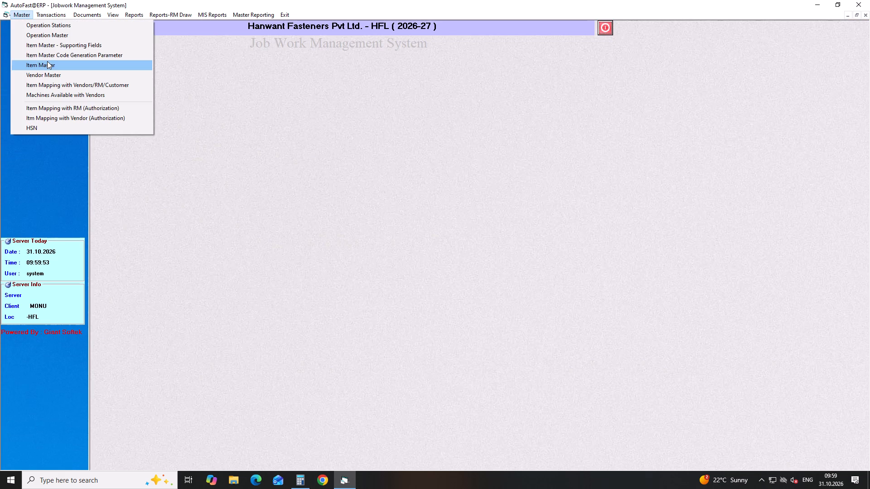
click(46, 64)
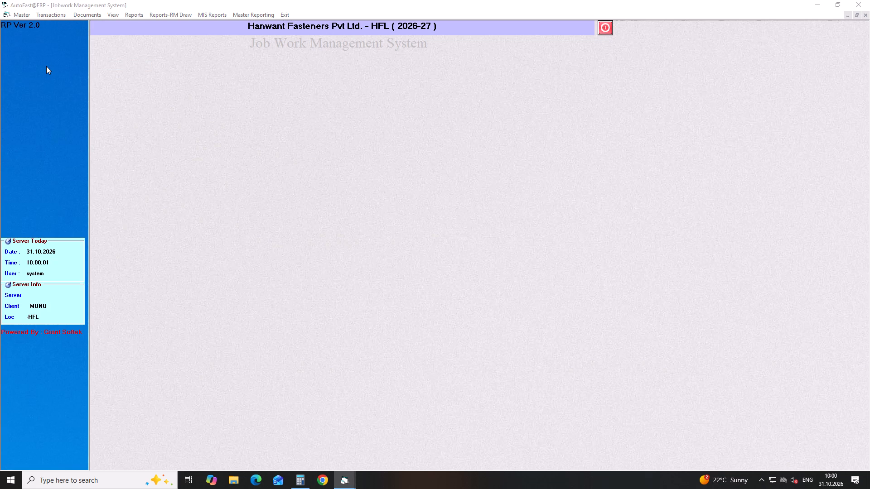
click(50, 16)
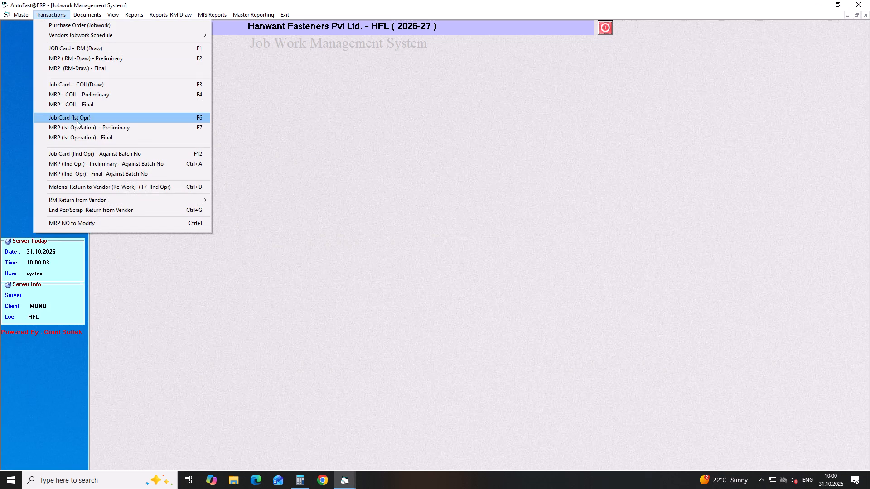
click(34, 66)
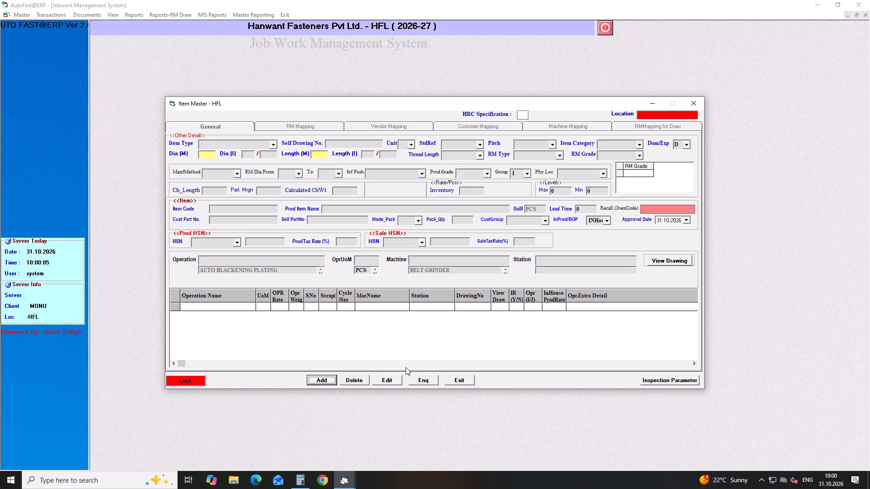
click(416, 382)
click(170, 77)
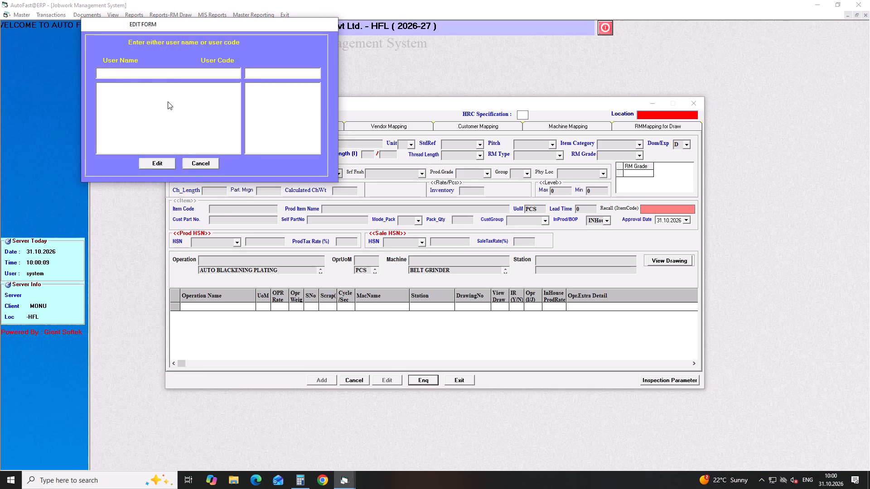
text(BOLT)
key(space)
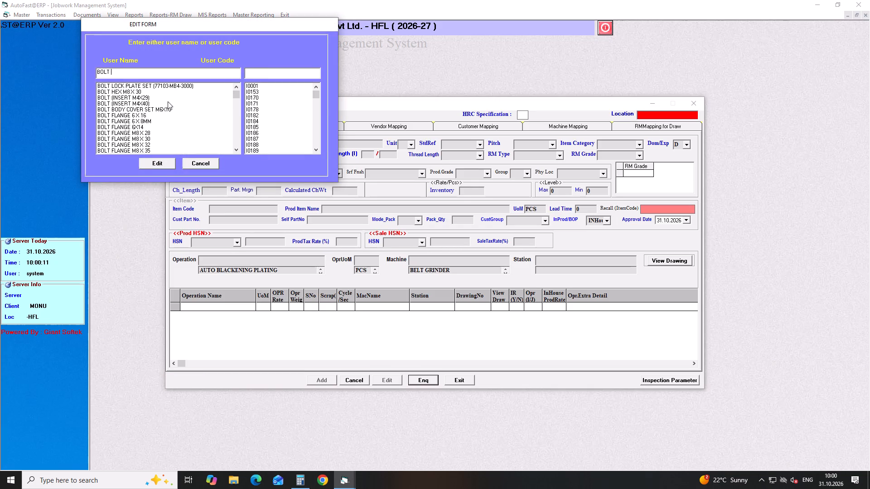
text(HEX)
key(space)
key(6)
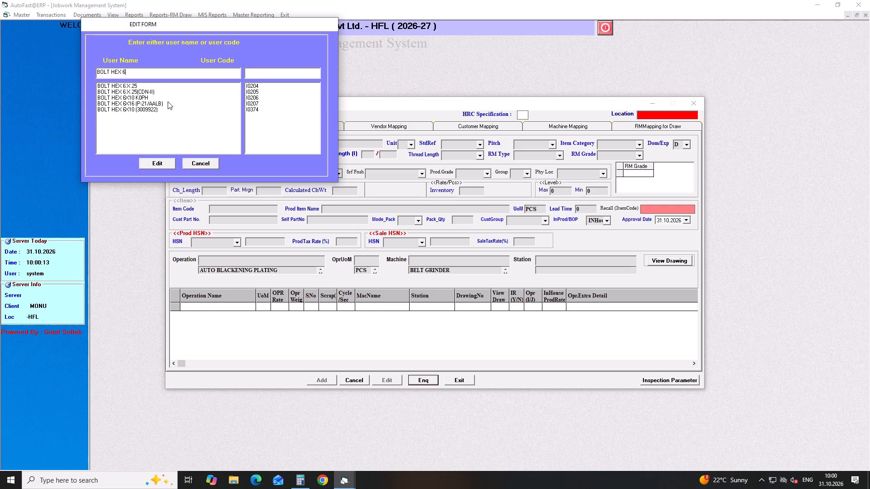
key(Down)
key(Down)
key(Down)
key(Down)
key(Down)
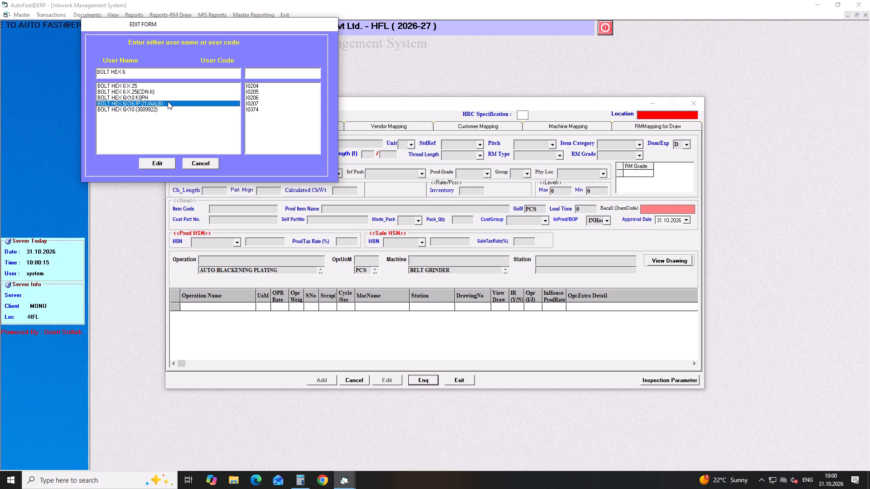
key(Return)
key(Return)
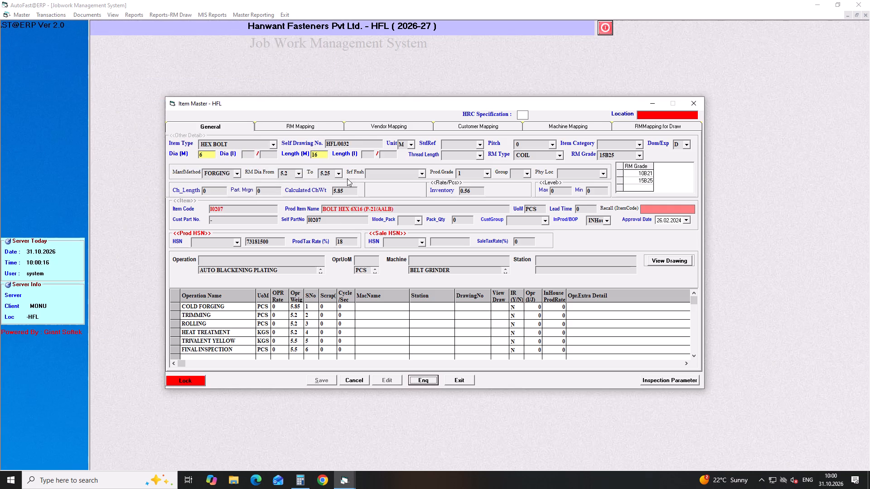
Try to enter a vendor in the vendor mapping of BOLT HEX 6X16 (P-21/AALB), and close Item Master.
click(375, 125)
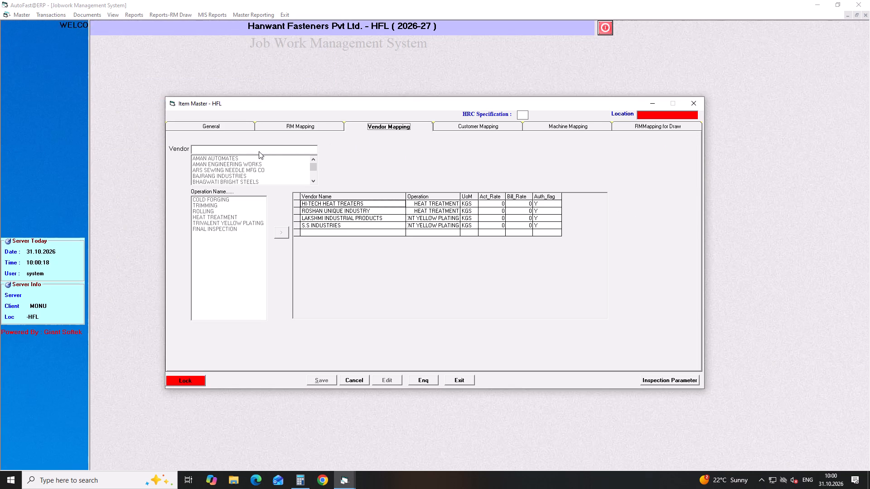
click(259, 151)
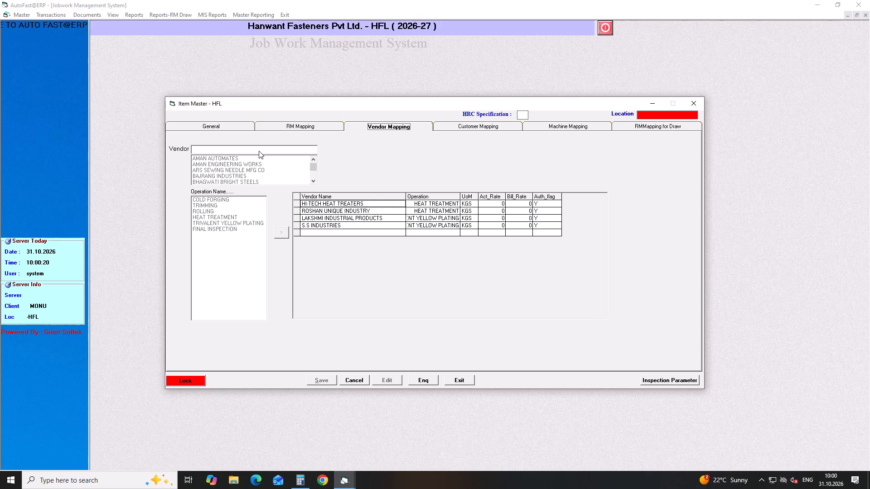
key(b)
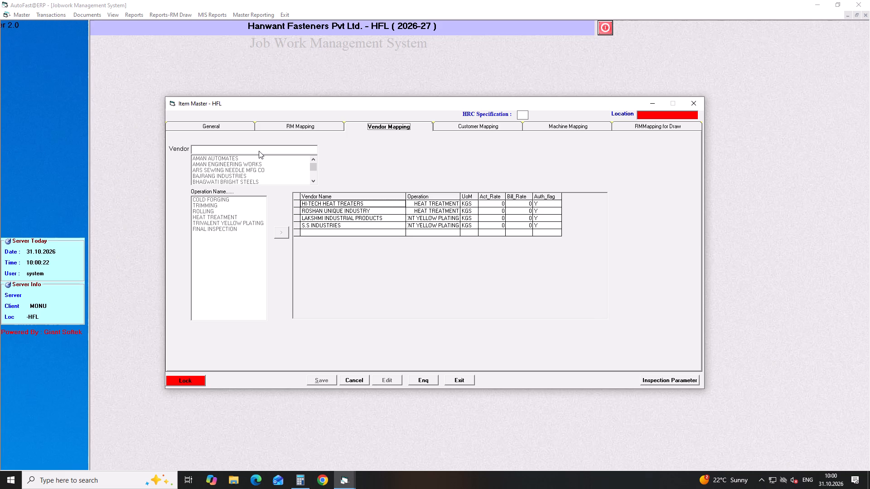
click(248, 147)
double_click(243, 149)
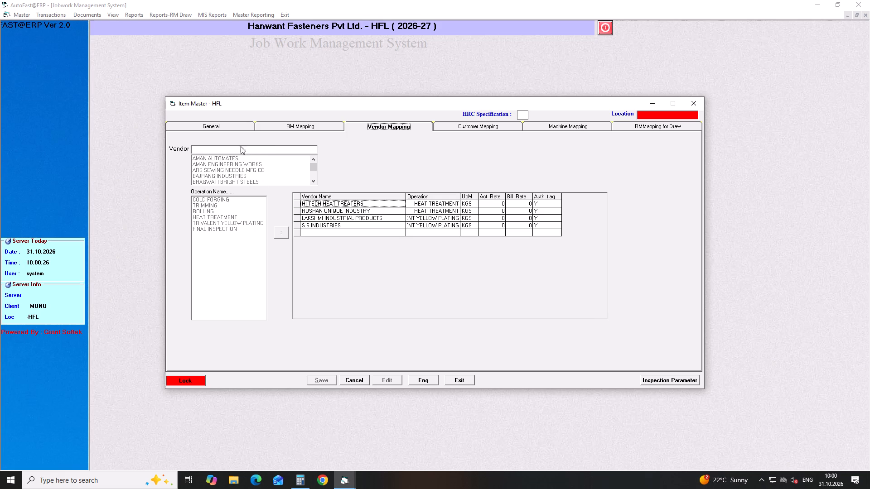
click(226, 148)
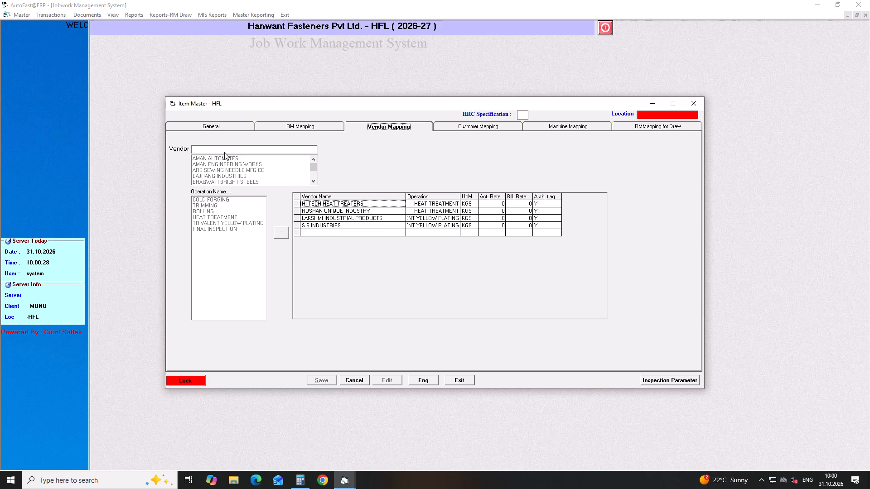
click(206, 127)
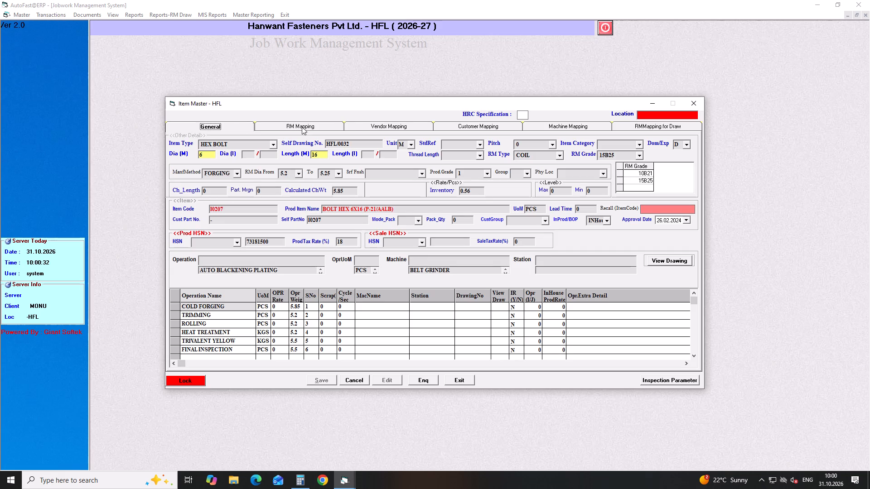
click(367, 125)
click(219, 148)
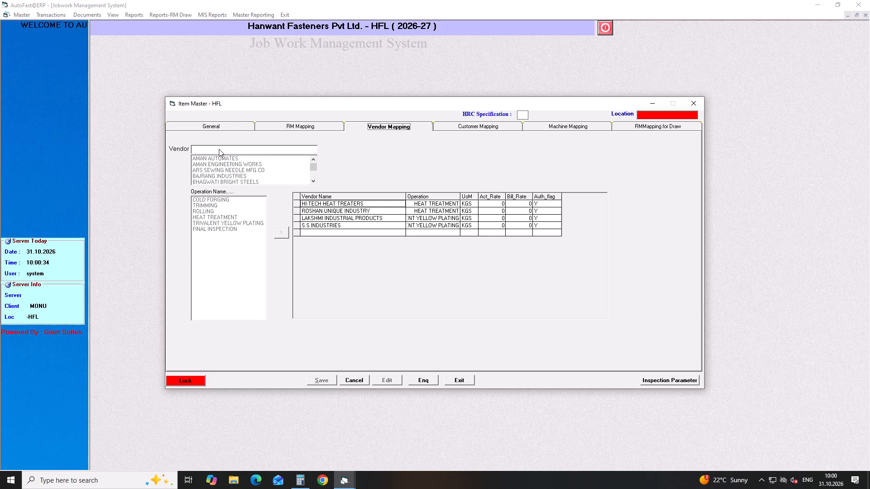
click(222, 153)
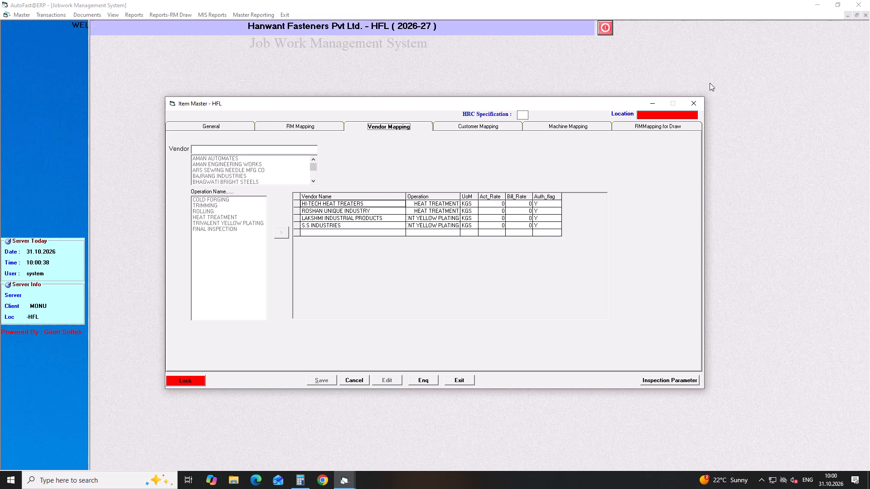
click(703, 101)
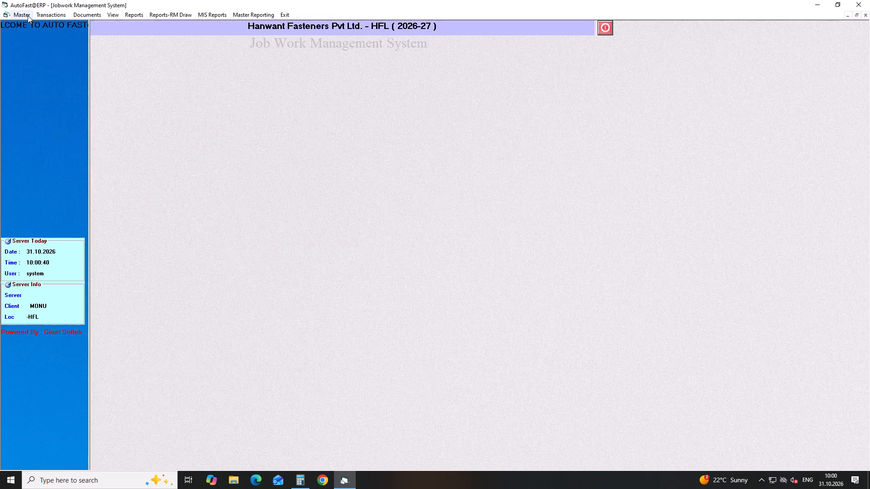
Open the item BOLT HEX 6X16 (P-21/AALB) for editing in Item Master.
click(28, 15)
click(34, 63)
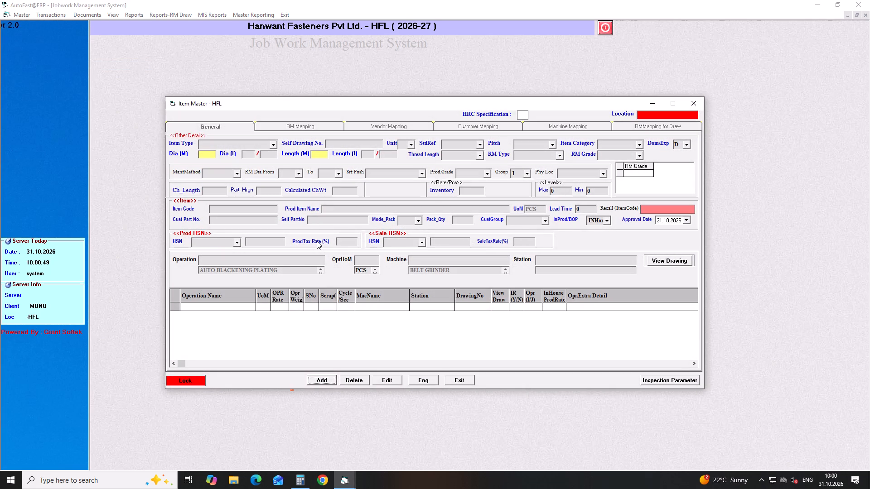
click(390, 381)
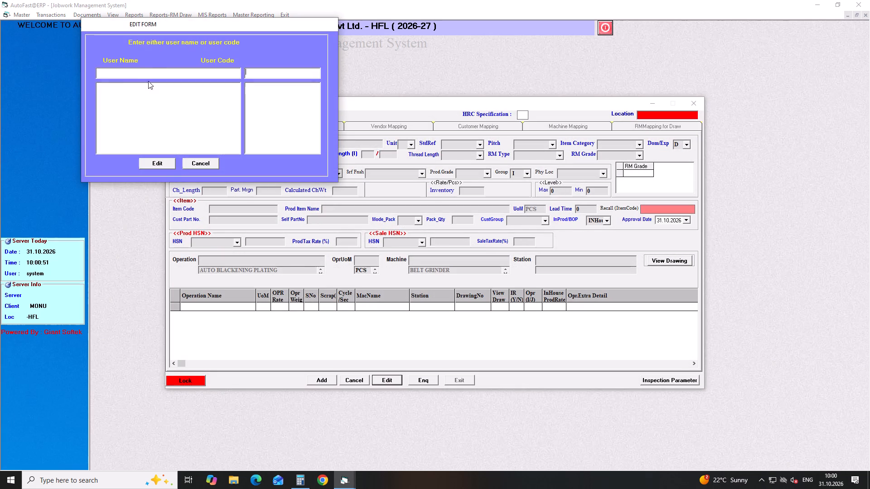
click(143, 72)
text(BOLT HEX 6)
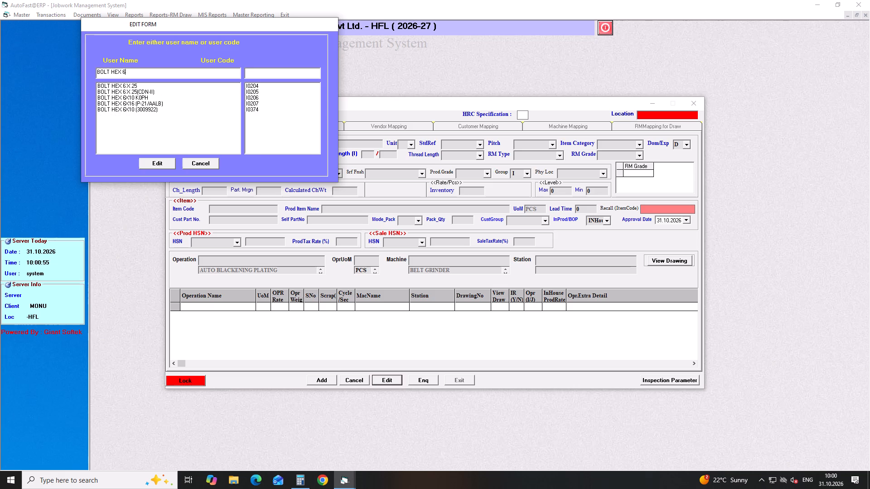
click(143, 102)
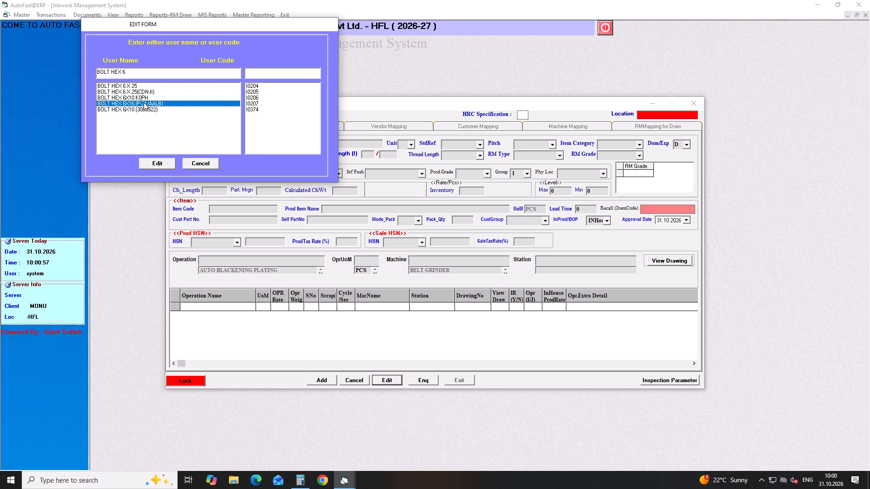
key(Return)
key(Return)
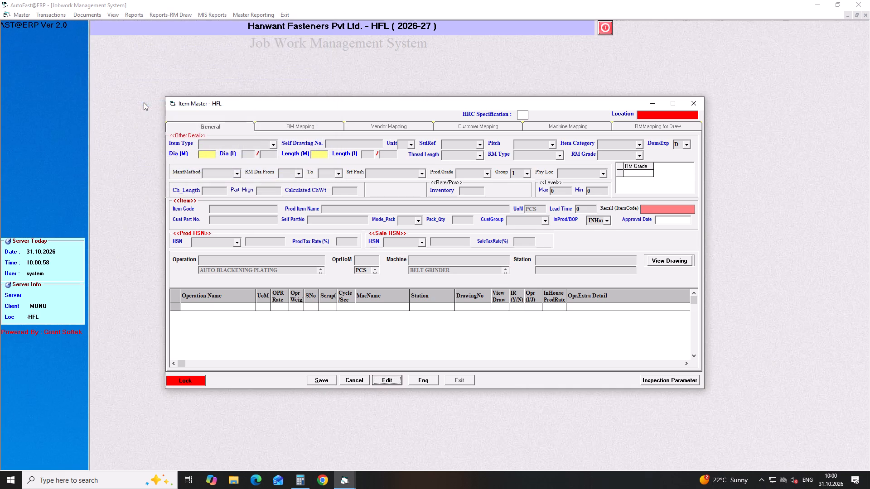
Add BAJRANG INDUSTRIES to the item's vendor mapping for TRIVALENT YELLOW PLATING, save the item and close Item Master.
click(379, 127)
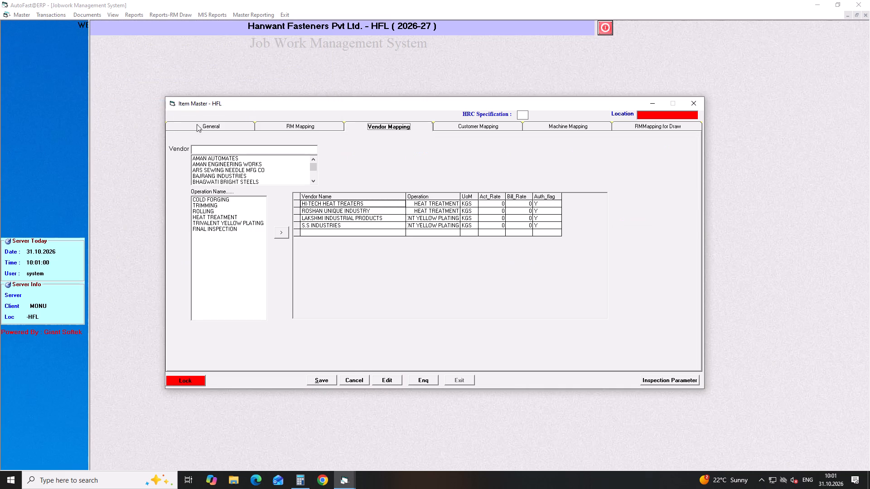
click(208, 151)
text(BOL)
key(BackSpace)
key(BackSpace)
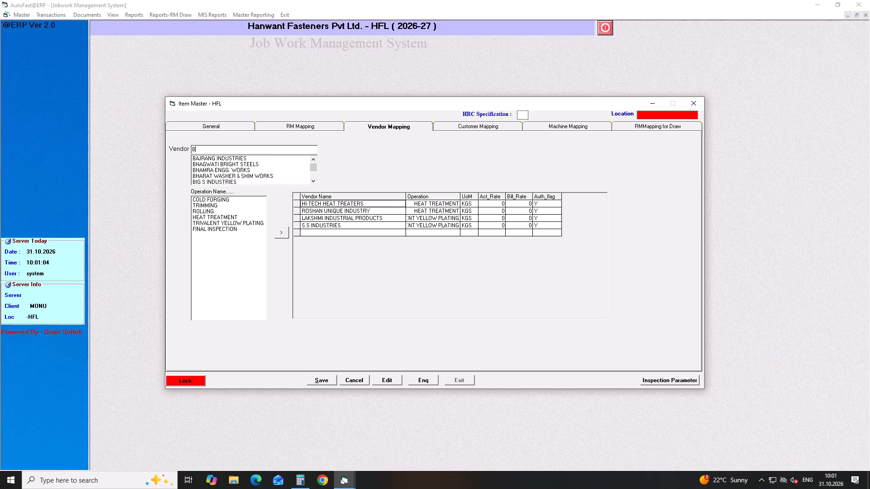
key(Down)
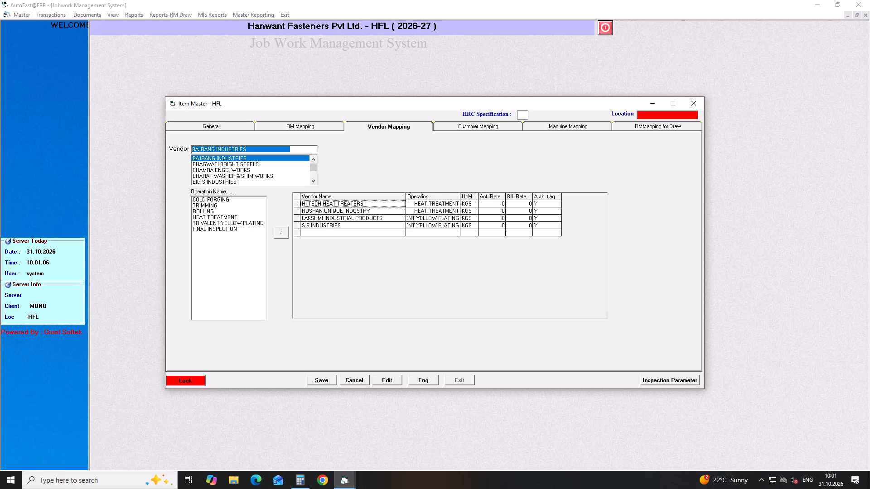
key(Return)
click(223, 222)
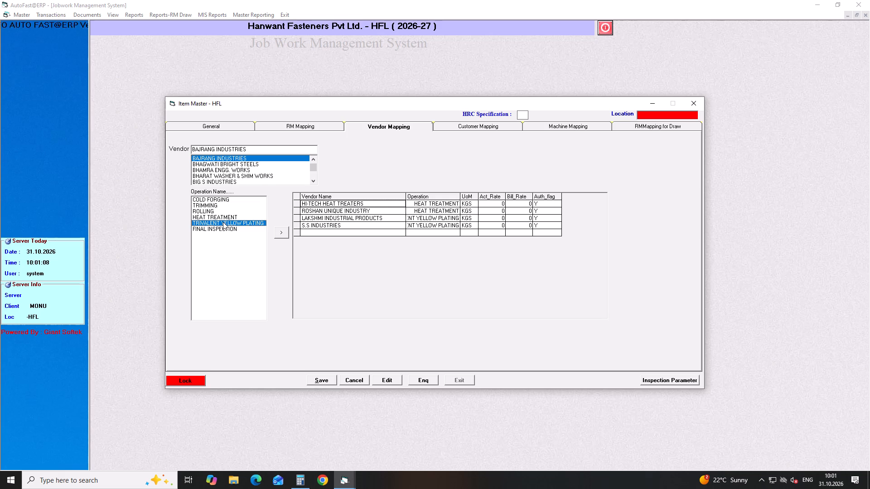
click(275, 234)
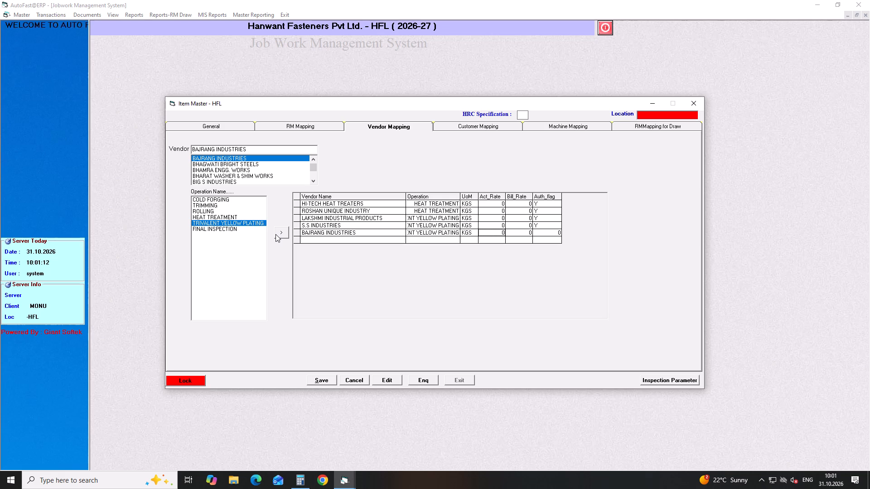
click(322, 379)
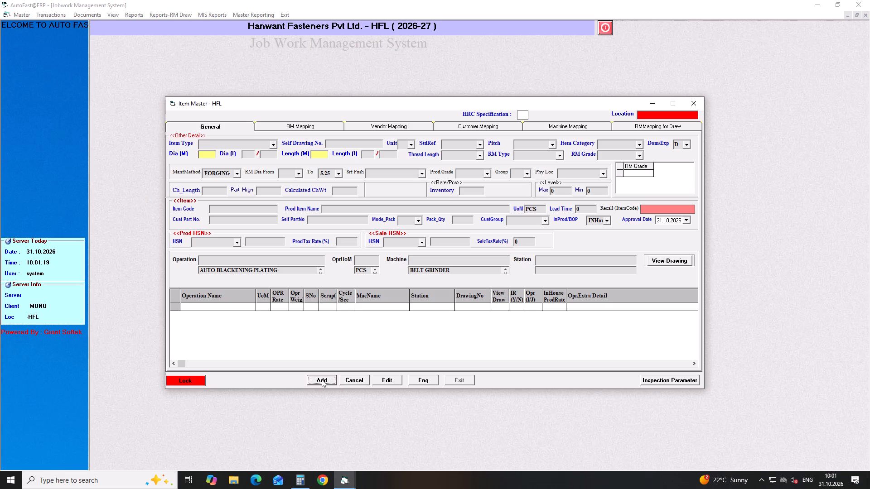
scroll(322, 379, up, 1)
click(695, 101)
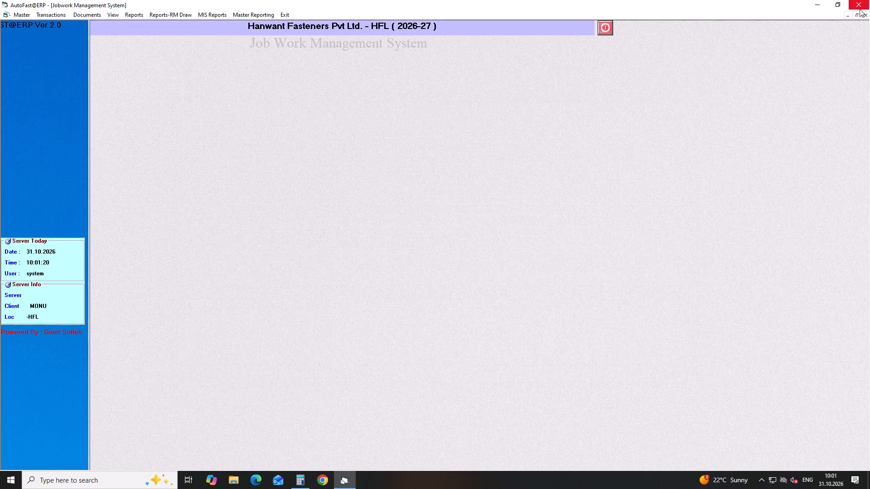
Close the ERP's Jobwork Management System and the Calculator.
click(860, 9)
right_click(272, 238)
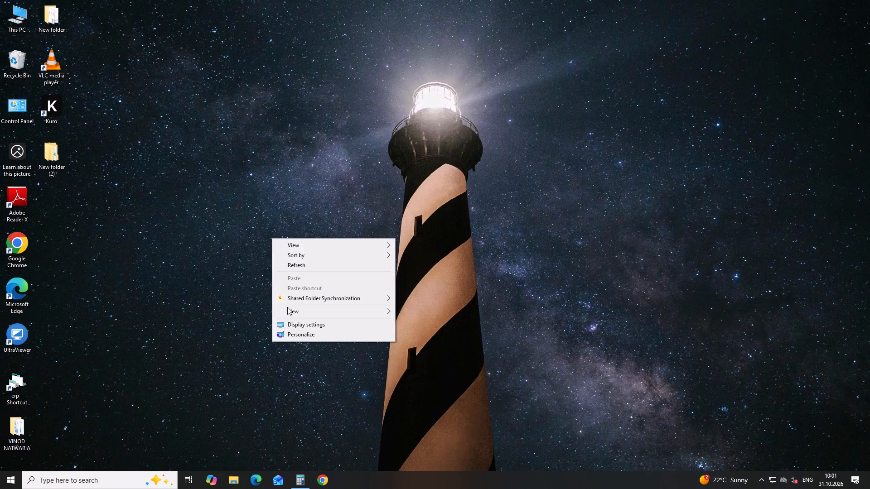
click(186, 347)
click(295, 479)
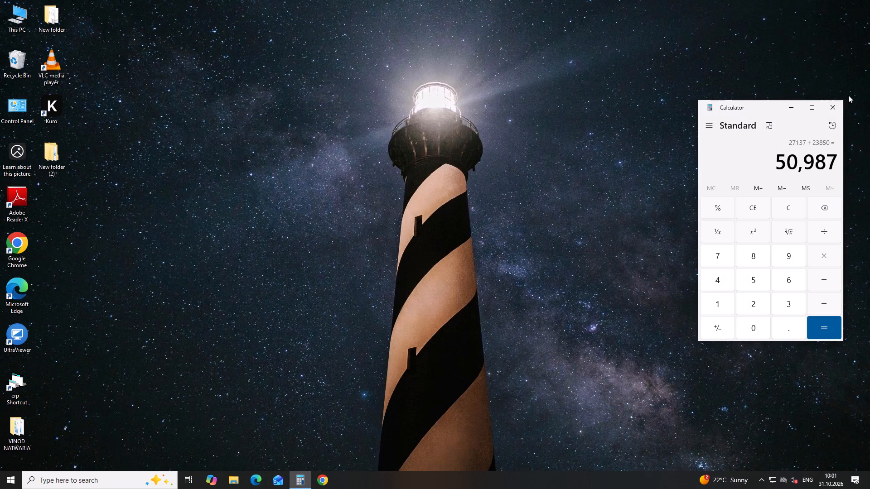
click(835, 107)
Bring up the computer's power options.
click(14, 477)
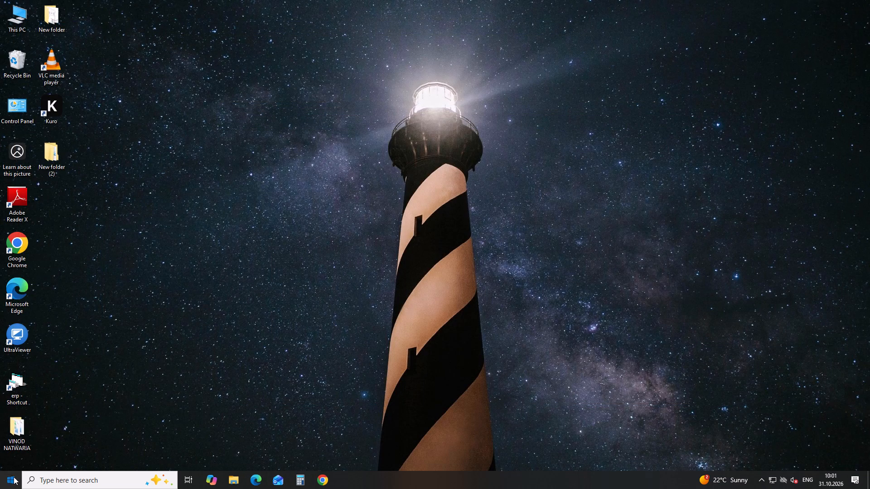
click(14, 458)
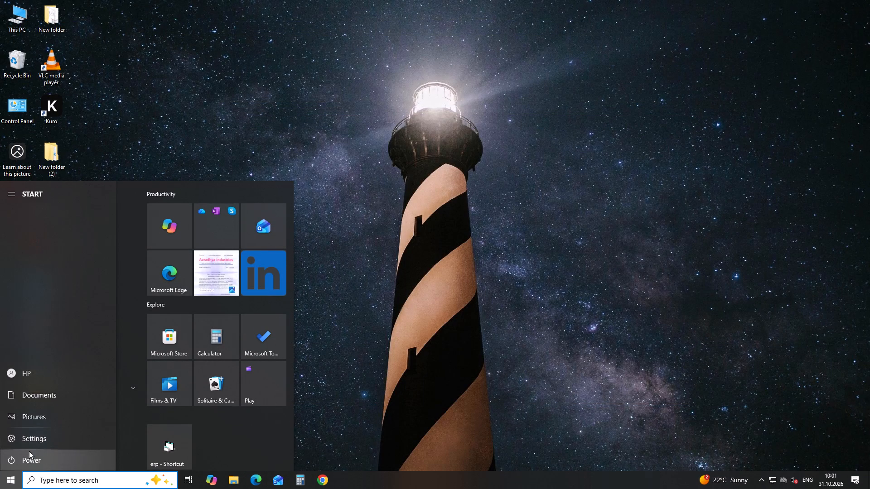
click(30, 459)
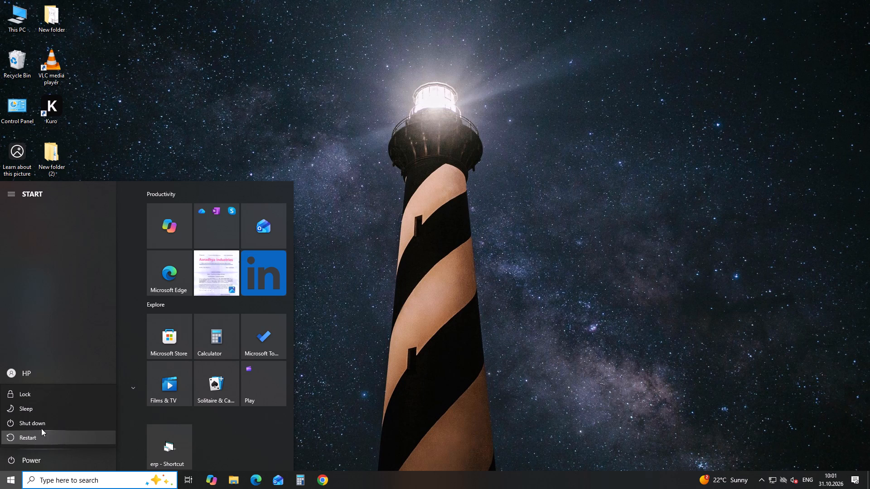